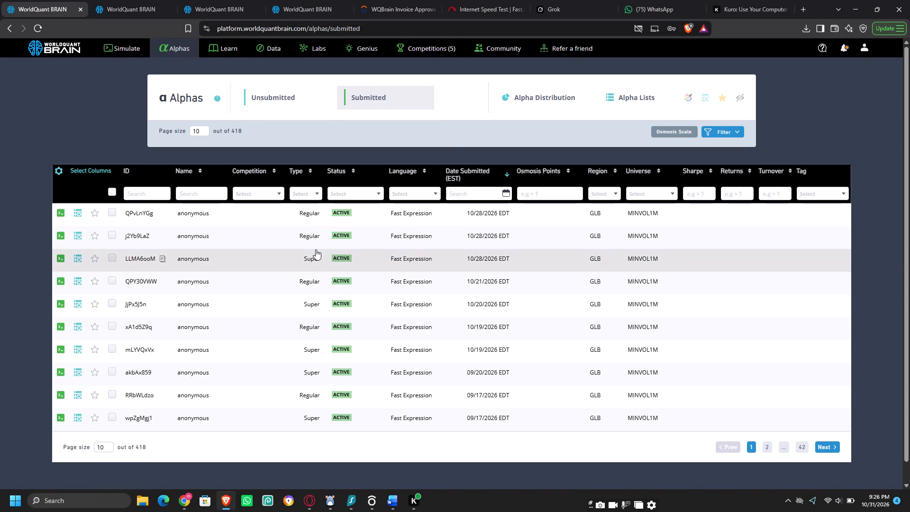
# Open the submitted Super alpha LLMA6ooM and clone it into a new simulation.
pyautogui.click(292, 260)
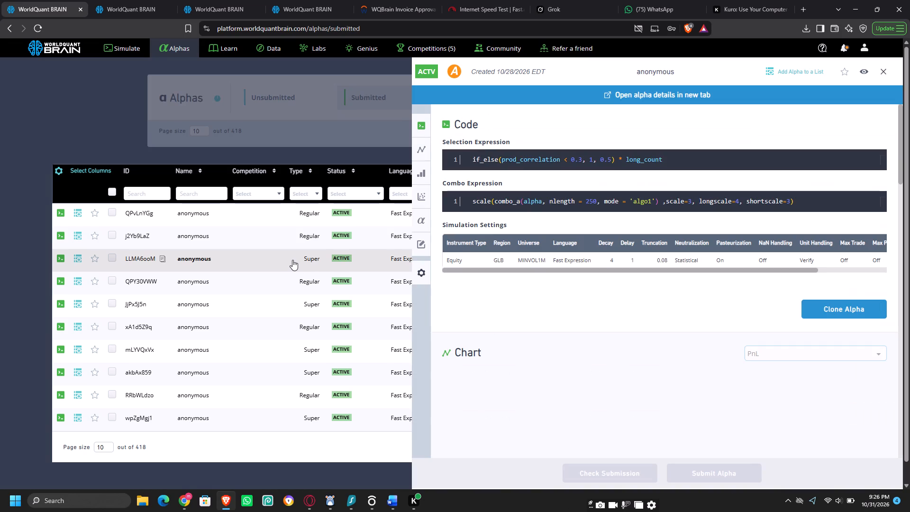
pyautogui.click(843, 311)
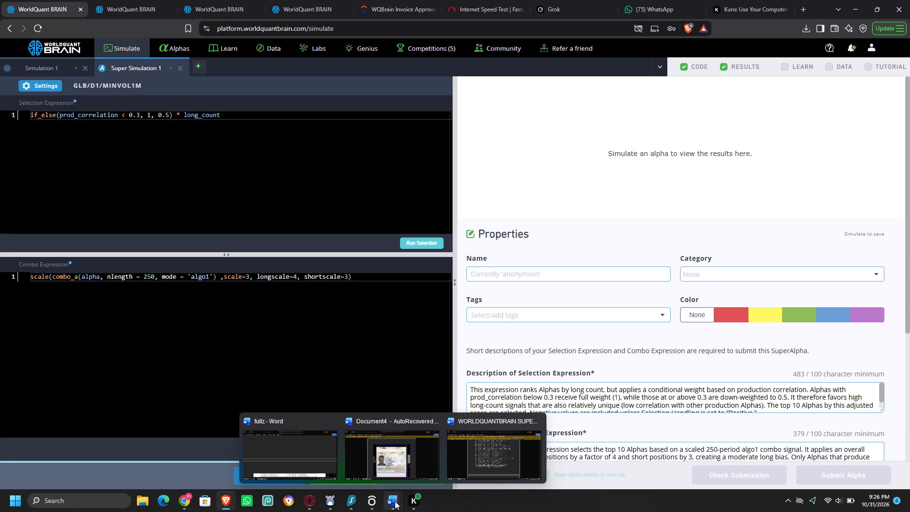
# Switch to the WORLDQUANTBRAIN SUPERALPHAS document in Word and copy expression 98, (1 - turnover) * (1 - self_correlation).
pyautogui.click(492, 457)
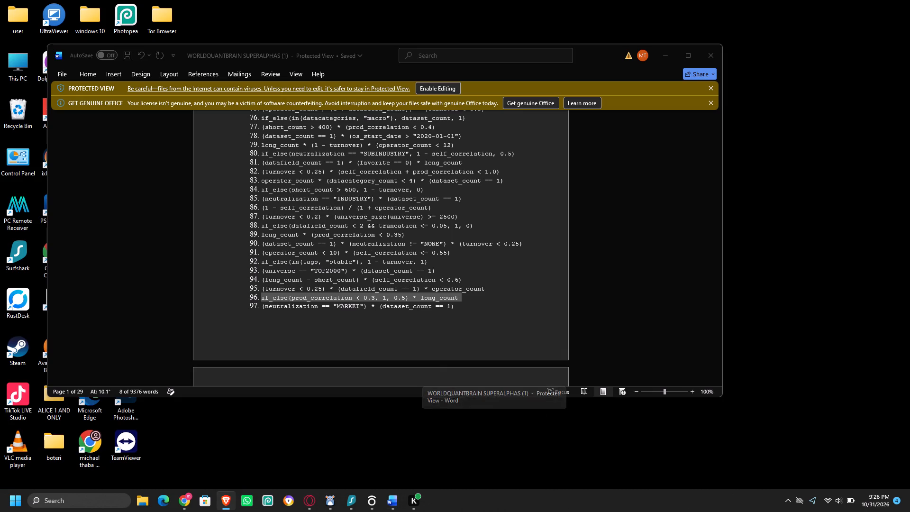
pyautogui.scroll(-2, 419, 288)
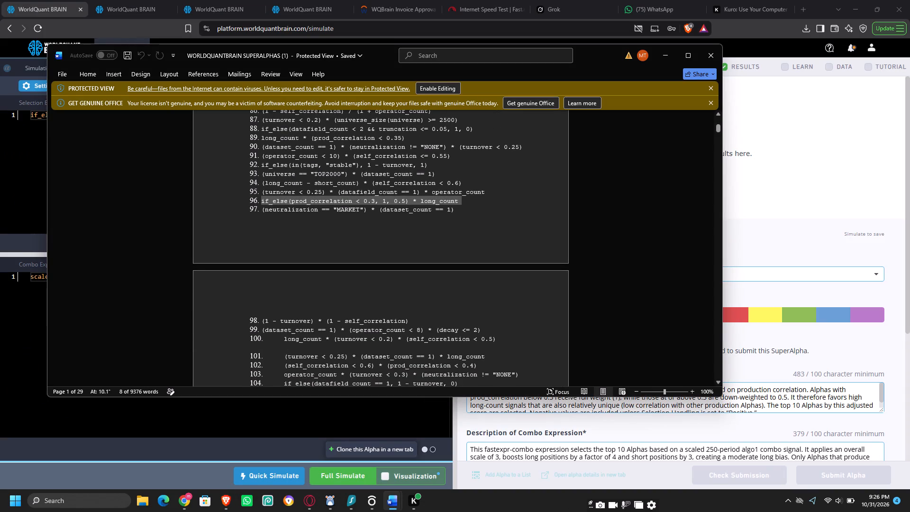
pyautogui.tripleClick(355, 320)
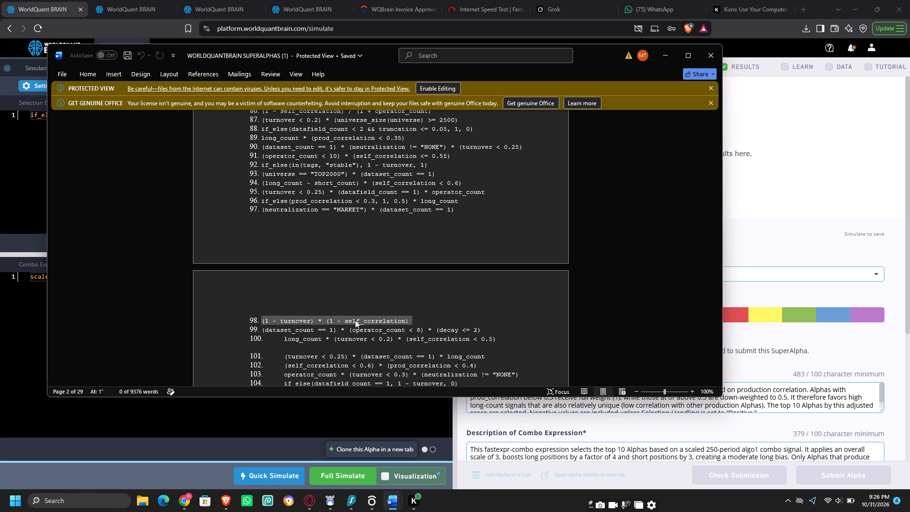
pyautogui.hotkey('ctrl', 'c')
pyautogui.hotkey('ctrl', 'c')
# Back in the browser, replace the Selection Expression with the copied (1 - turnover) * (1 - self_correlation), without its list number 98.
pyautogui.click(26, 176)
pyautogui.tripleClick(26, 176)
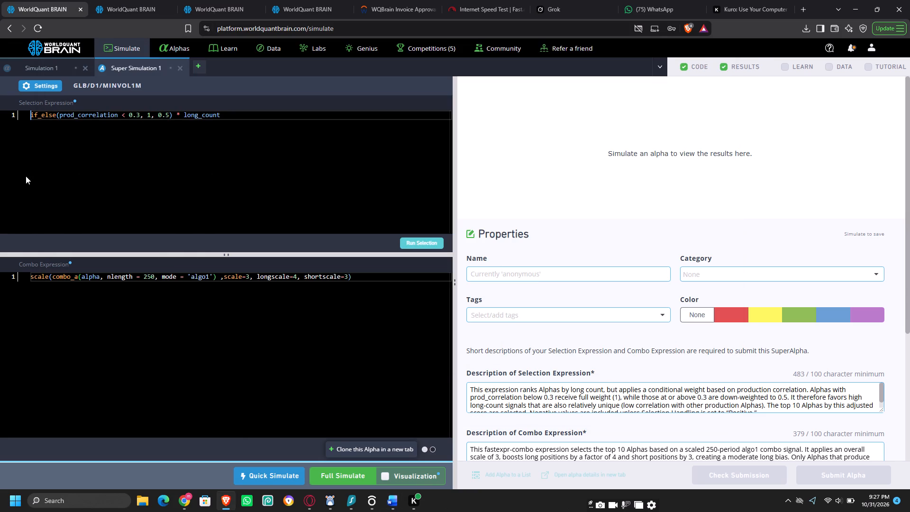
pyautogui.tripleClick(113, 125)
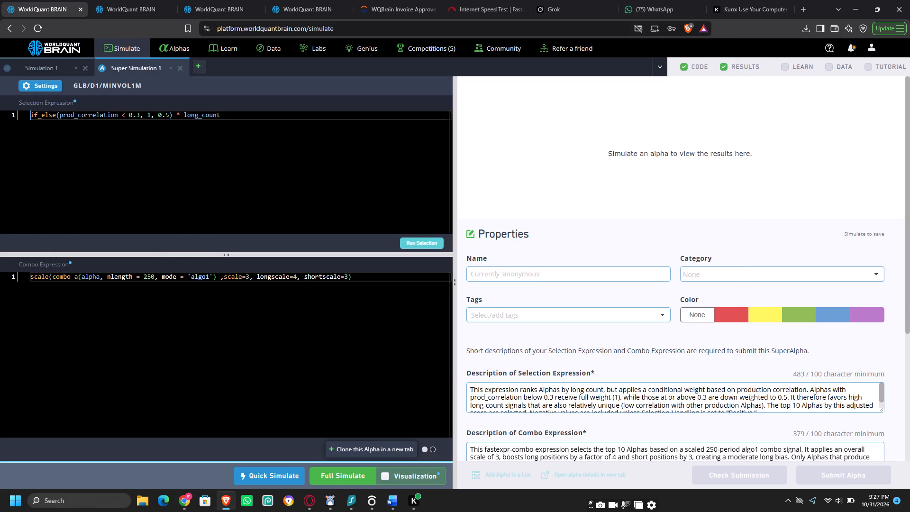
pyautogui.tripleClick(113, 125)
pyautogui.click(113, 125)
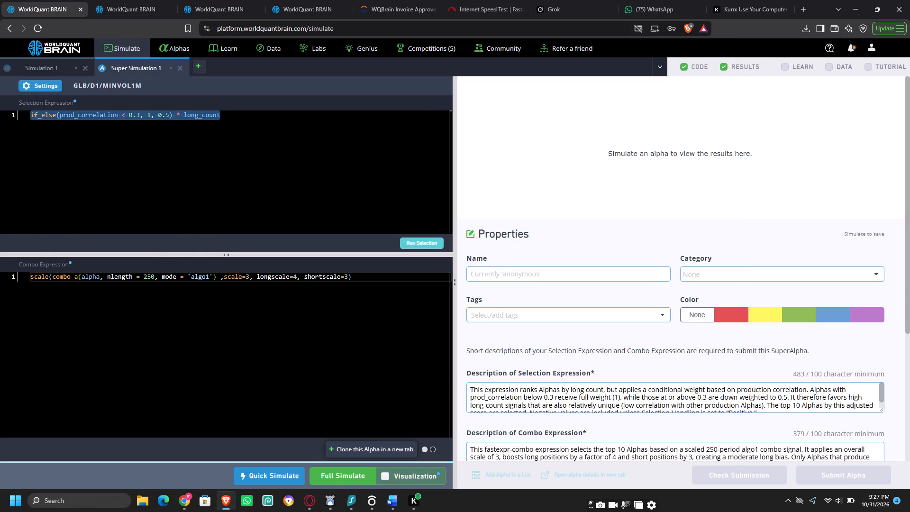
pyautogui.hotkey('ctrl', 'v')
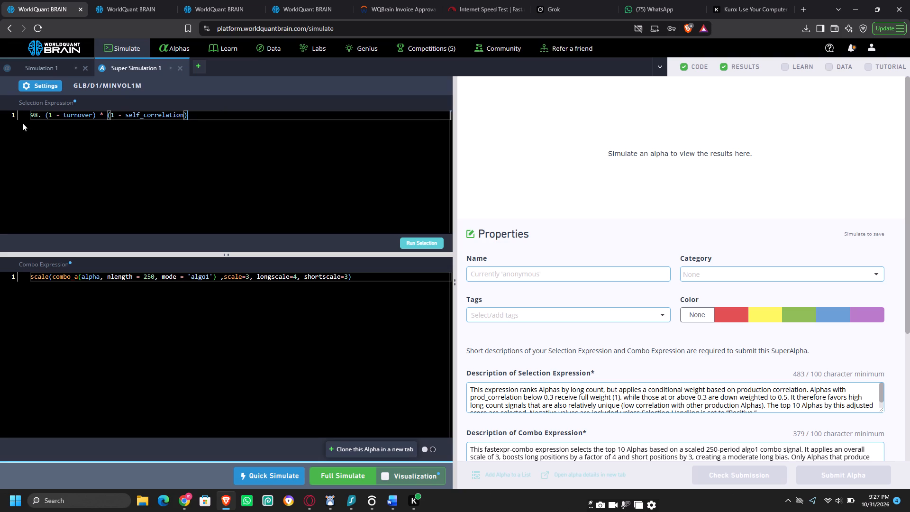
pyautogui.click(45, 115)
pyautogui.press('BackSpace')
pyautogui.press('BackSpace')
pyautogui.press('BackSpace')
pyautogui.press('BackSpace')
pyautogui.press('BackSpace')
pyautogui.press('BackSpace')
pyautogui.press('BackSpace')
pyautogui.press('BackSpace')
pyautogui.press('BackSpace')
pyautogui.press('BackSpace')
pyautogui.press('BackSpace')
pyautogui.press('BackSpace')
pyautogui.press('BackSpace')
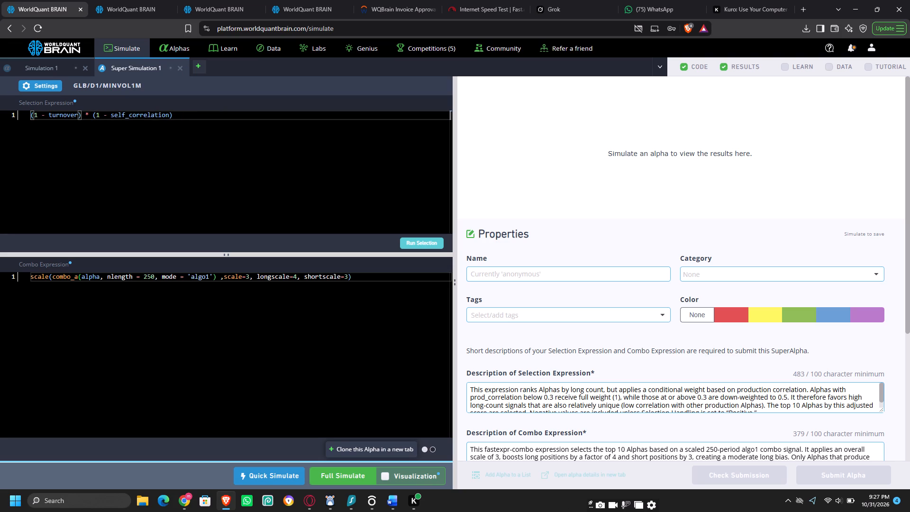
# Run the selection for the new expression and start a full simulation of the super alpha.
pyautogui.click(433, 243)
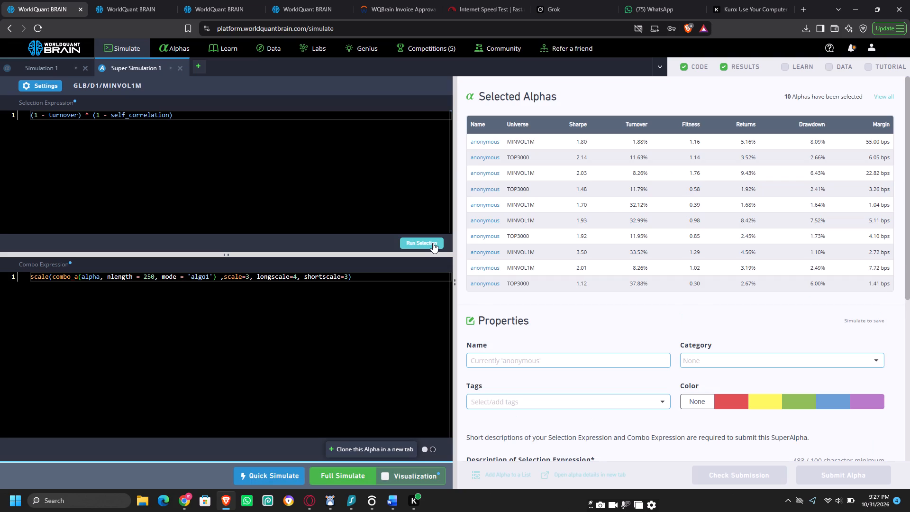
pyautogui.click(337, 470)
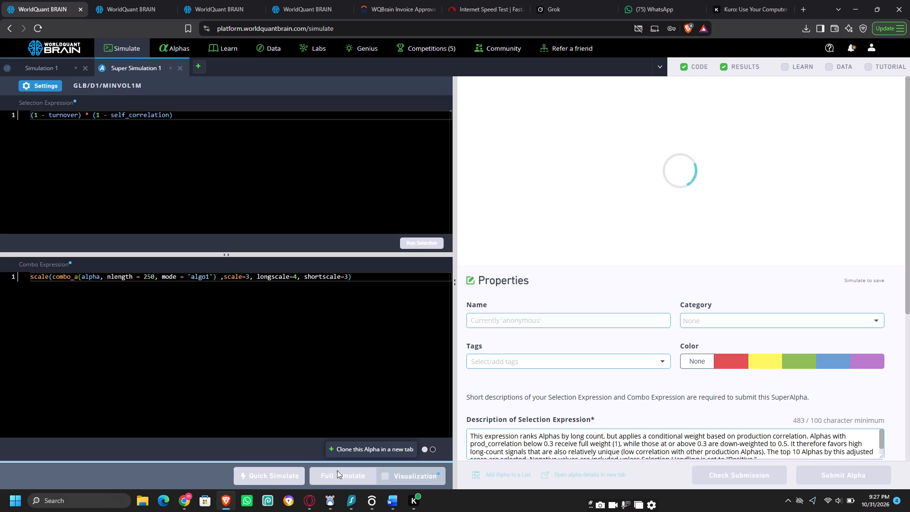
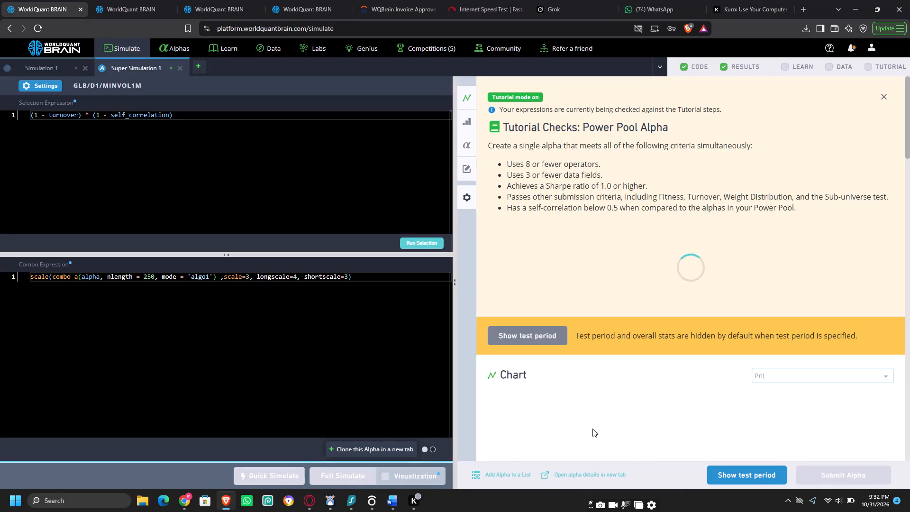
# Show the test period for the simulated super alpha and review its PnL chart, yearly statistics and regional aggregate data.
pyautogui.click(726, 473)
pyautogui.scroll(-2, 725, 324)
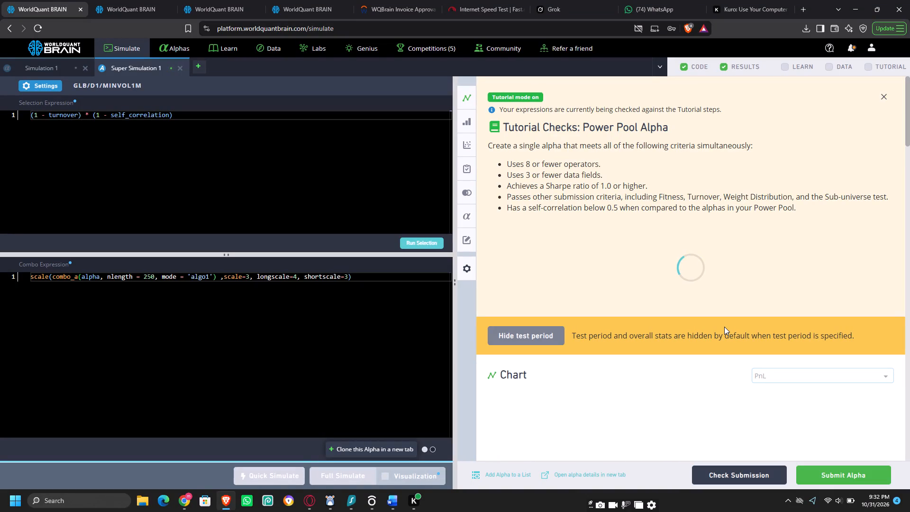
pyautogui.scroll(-6, 725, 324)
pyautogui.click(725, 306)
pyautogui.click(722, 257)
pyautogui.scroll(-1, 723, 240)
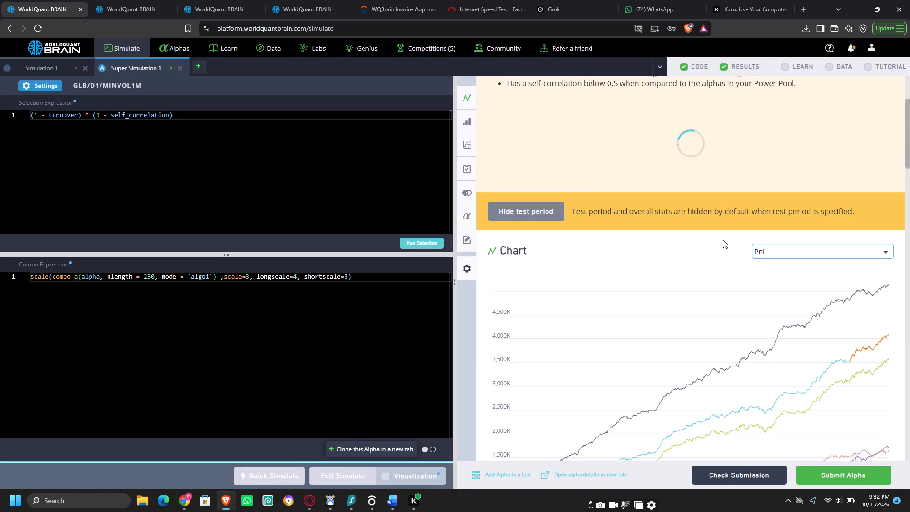
pyautogui.scroll(-14, 723, 240)
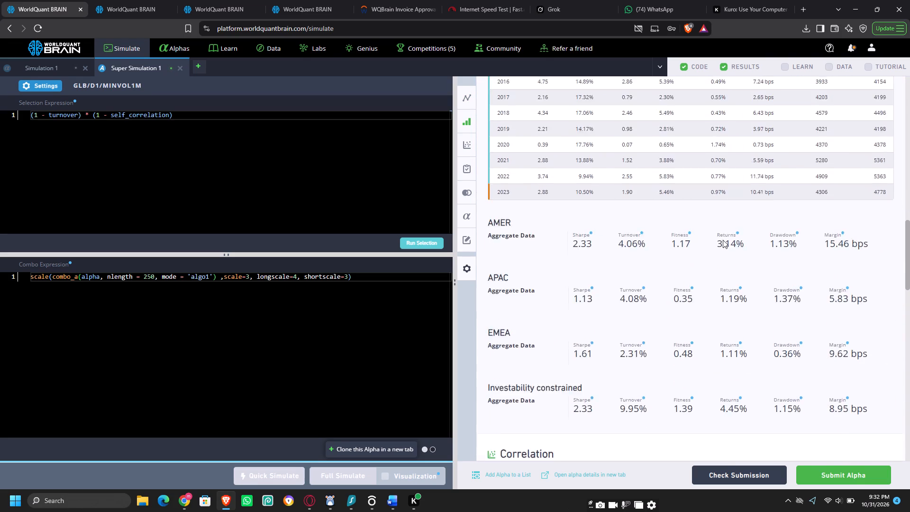
# Run the Prod Correlation check for the simulated super alpha.
pyautogui.scroll(-6, 723, 240)
pyautogui.scroll(1, 723, 240)
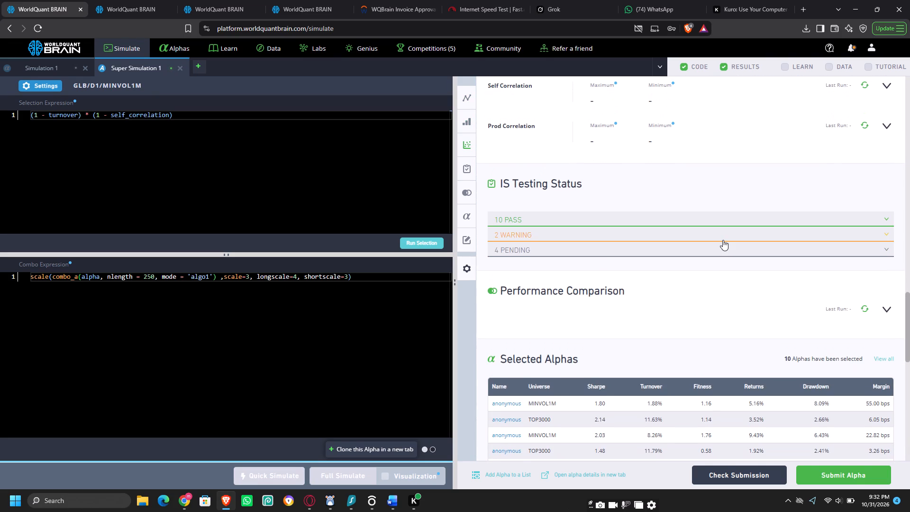
pyautogui.click(865, 128)
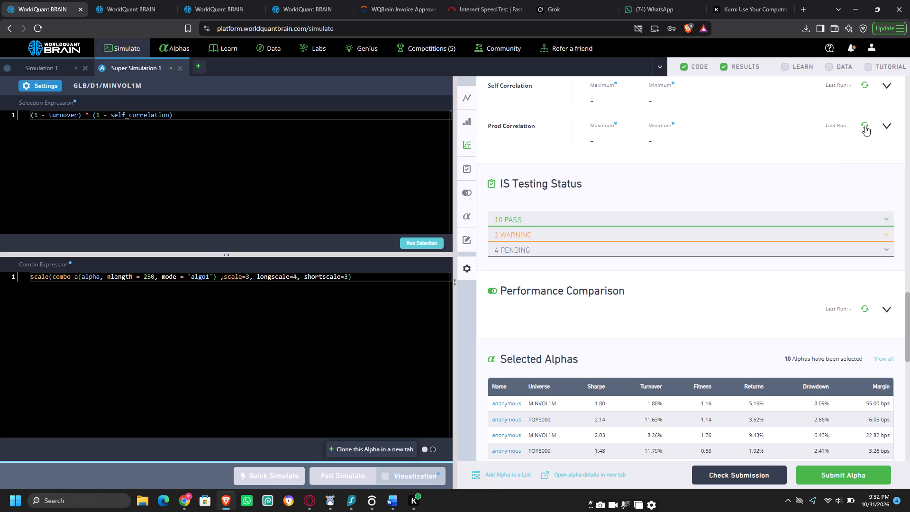
pyautogui.click(865, 126)
# Set the Decay to 19 in the super simulation's combo settings and apply it.
pyautogui.click(42, 88)
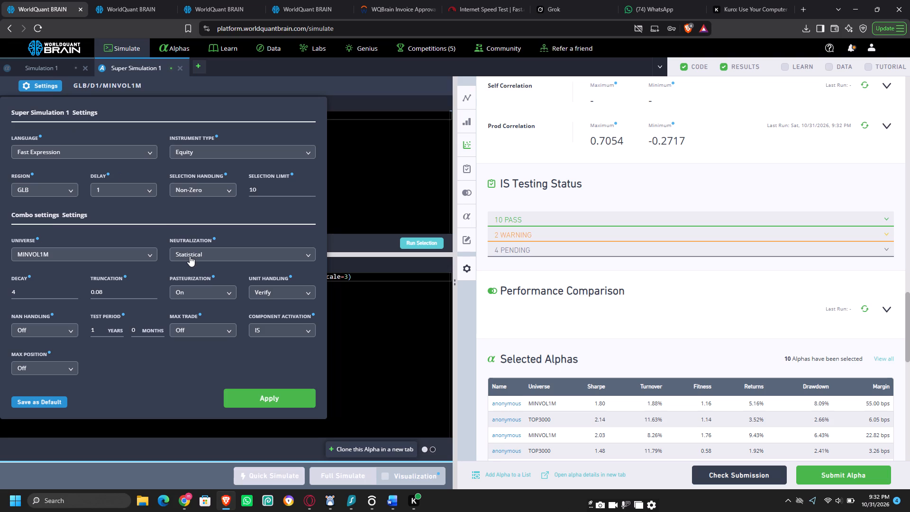
pyautogui.click(48, 286)
pyautogui.press('BackSpace')
pyautogui.write('19')
pyautogui.click(262, 405)
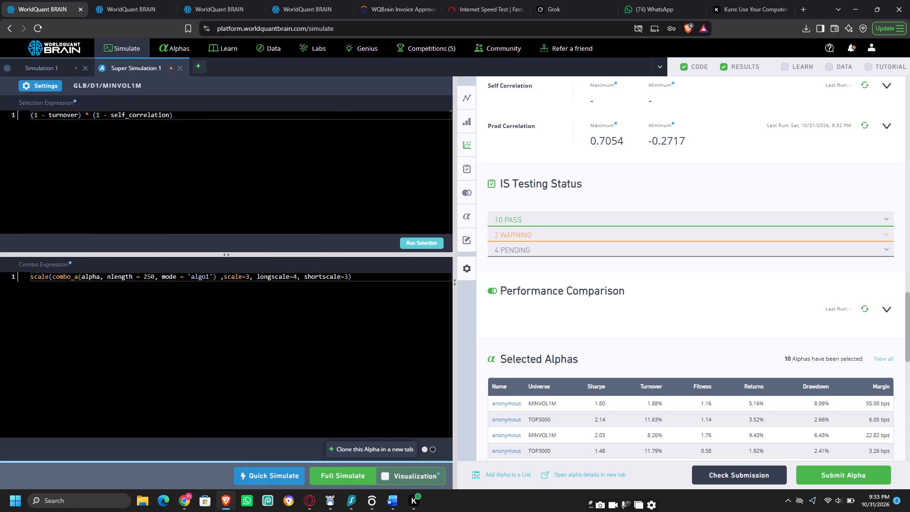
# Start a full simulation of the super alpha with the updated settings.
pyautogui.click(352, 476)
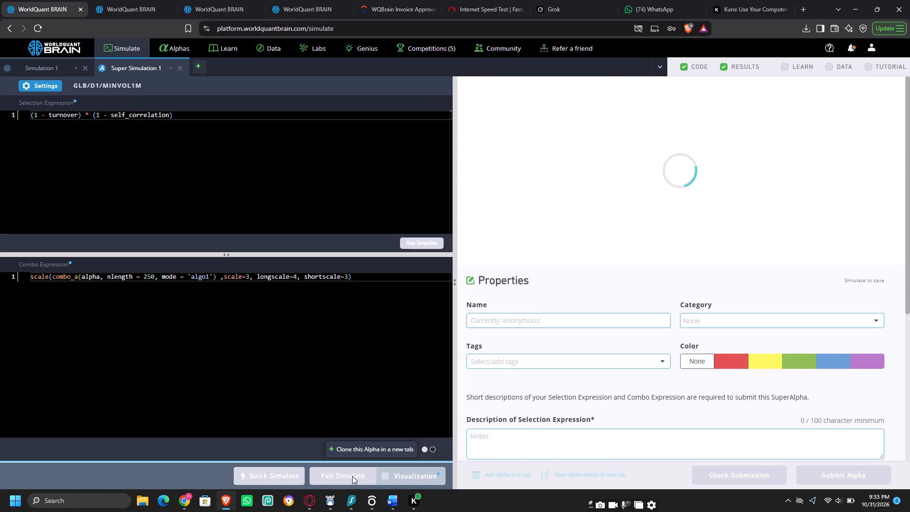
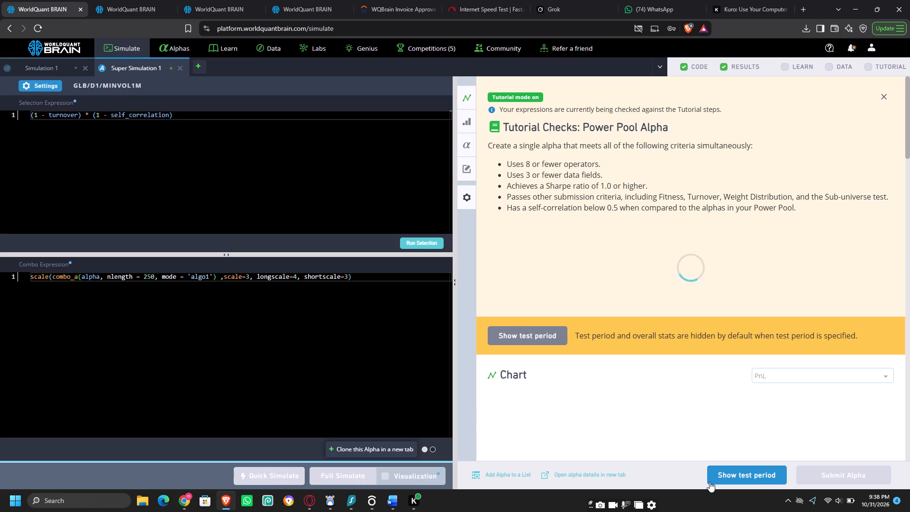
# Show the test period for the newly simulated super alpha and review its IS Summary yearly statistics and regional aggregate data.
pyautogui.click(723, 473)
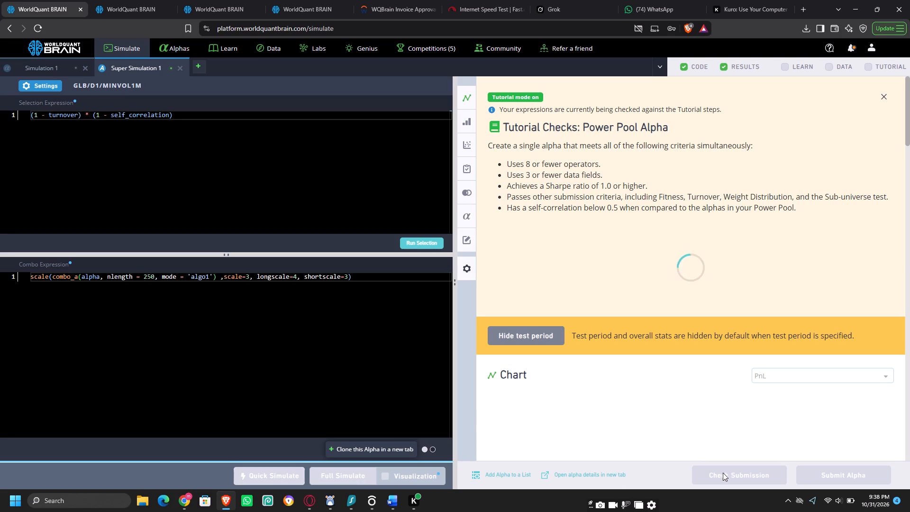
pyautogui.scroll(-8, 696, 378)
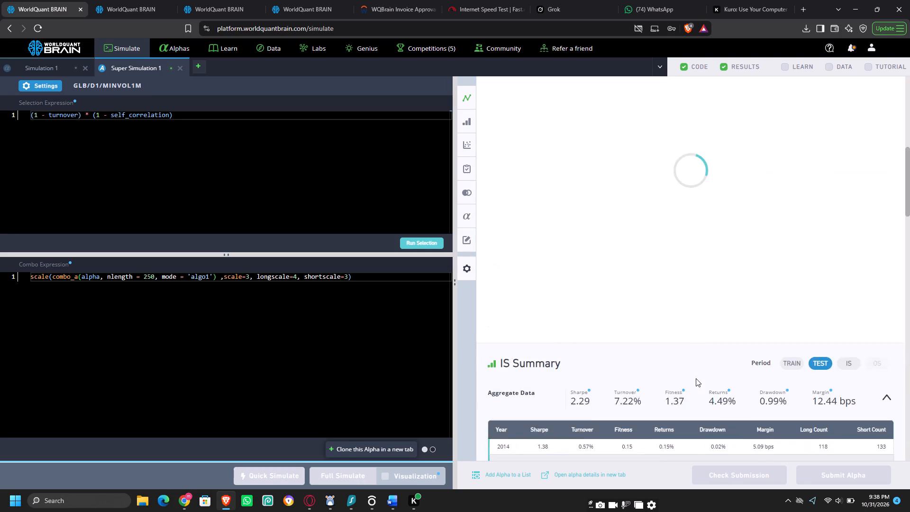
pyautogui.scroll(-12, 696, 378)
# Run the Prod Correlation check for the newly simulated super alpha.
pyautogui.scroll(1, 696, 378)
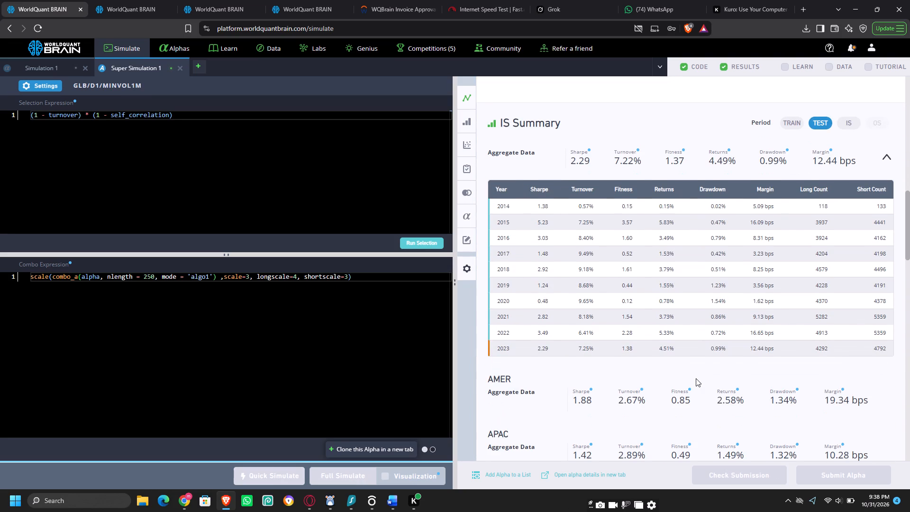
pyautogui.scroll(2, 696, 378)
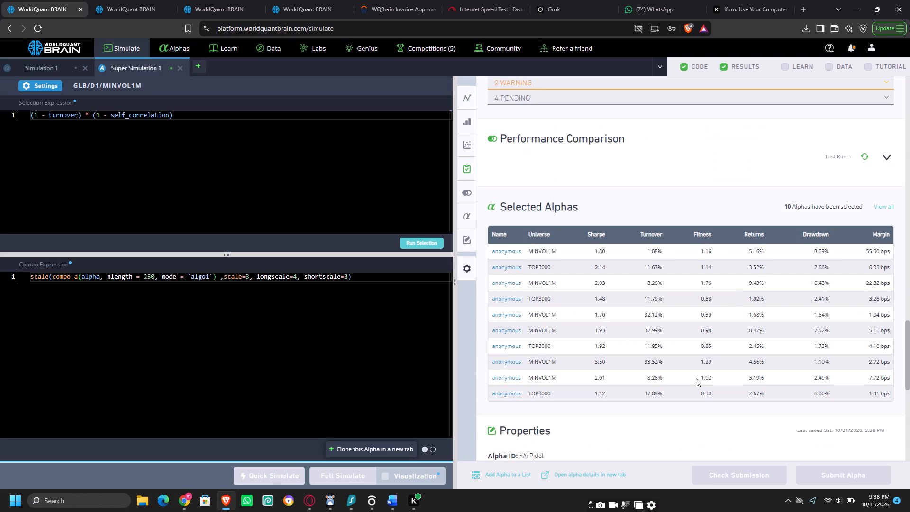
pyautogui.scroll(3, 696, 378)
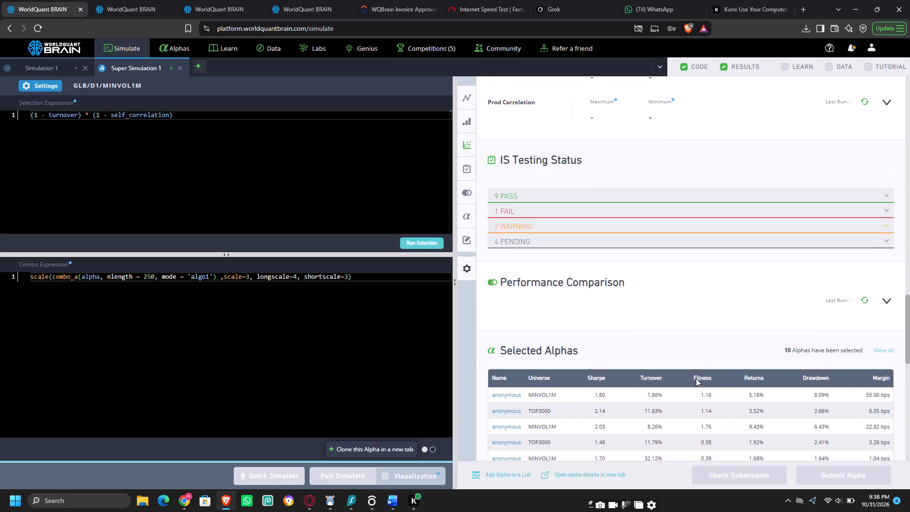
pyautogui.click(865, 102)
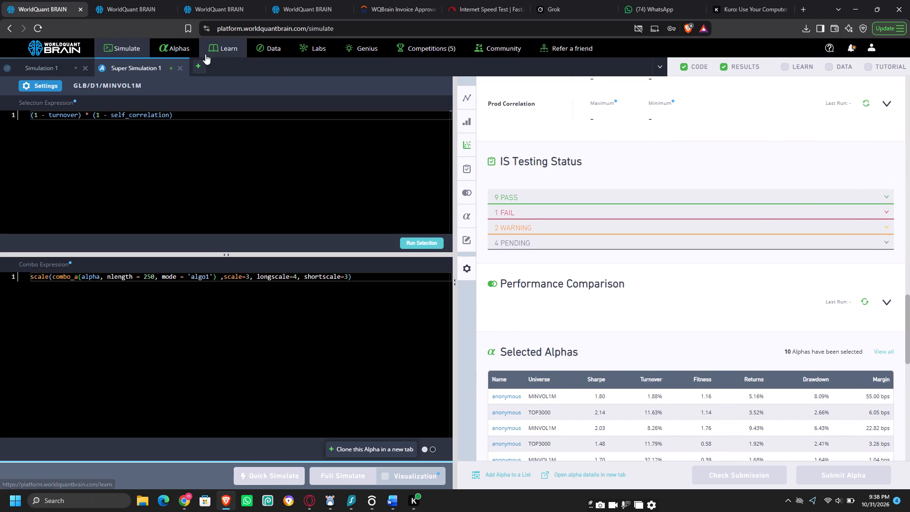
# Set the Decay to 10 in the super simulation's combo settings and apply it.
pyautogui.click(51, 87)
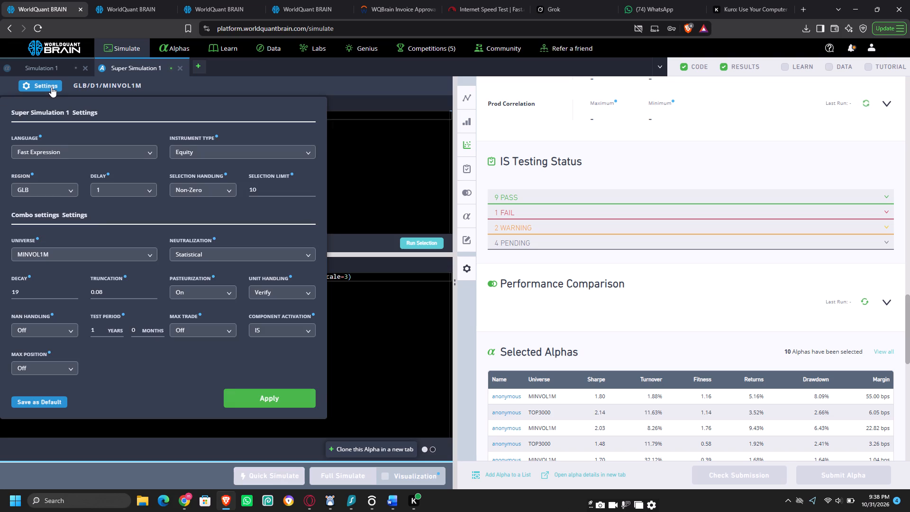
pyautogui.click(44, 292)
pyautogui.press('BackSpace')
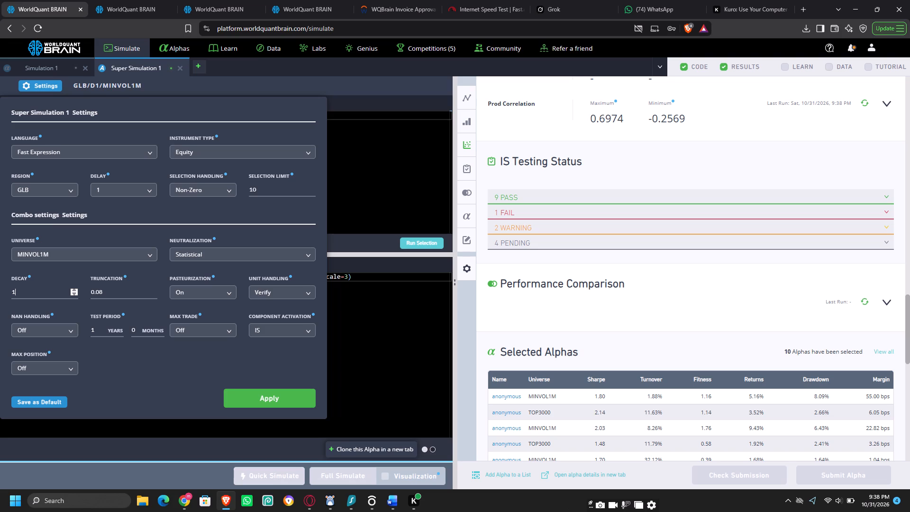
pyautogui.press('0')
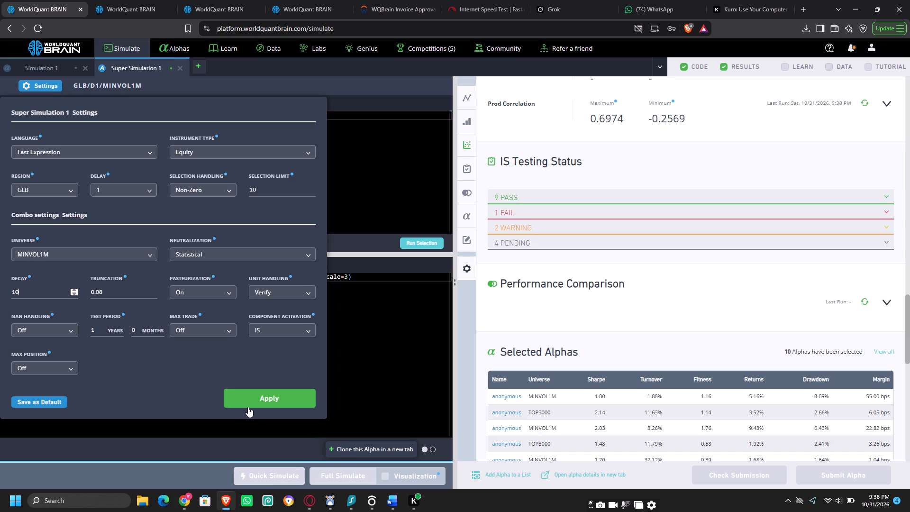
pyautogui.click(249, 407)
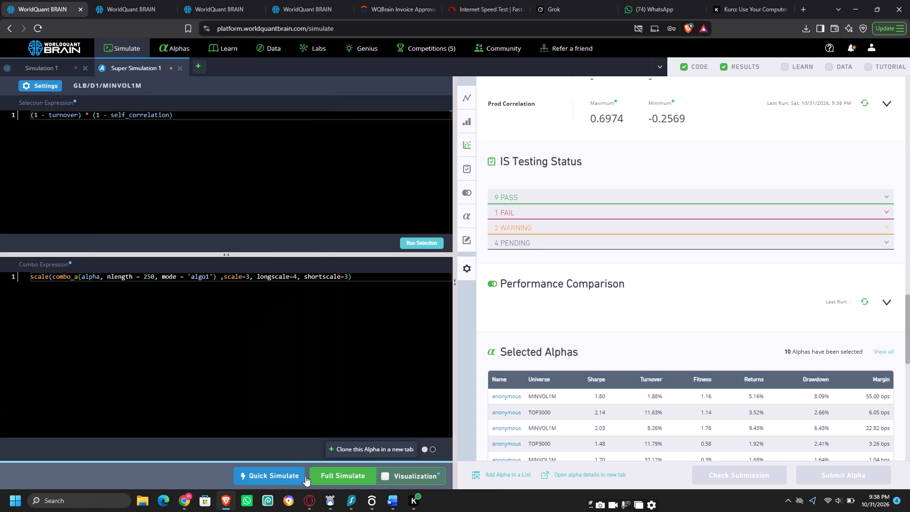
# Start a full simulation of the super alpha with the new decay setting.
pyautogui.click(344, 474)
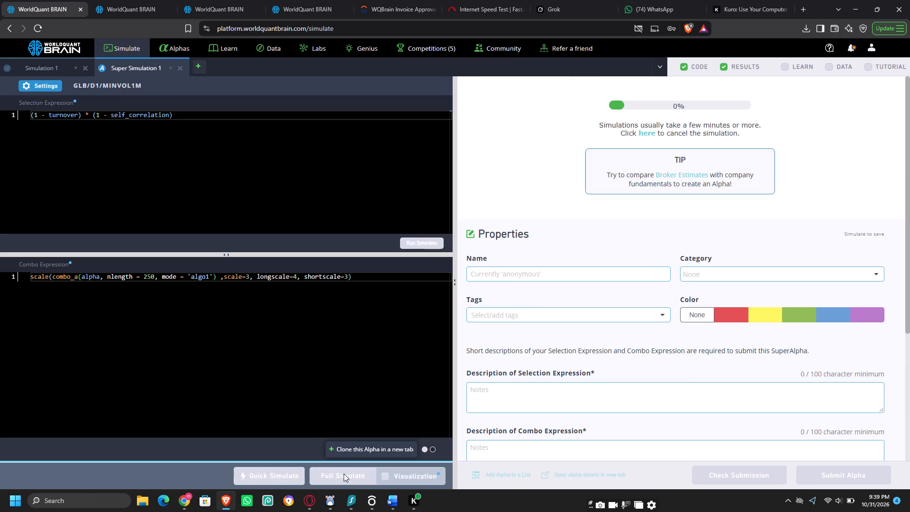
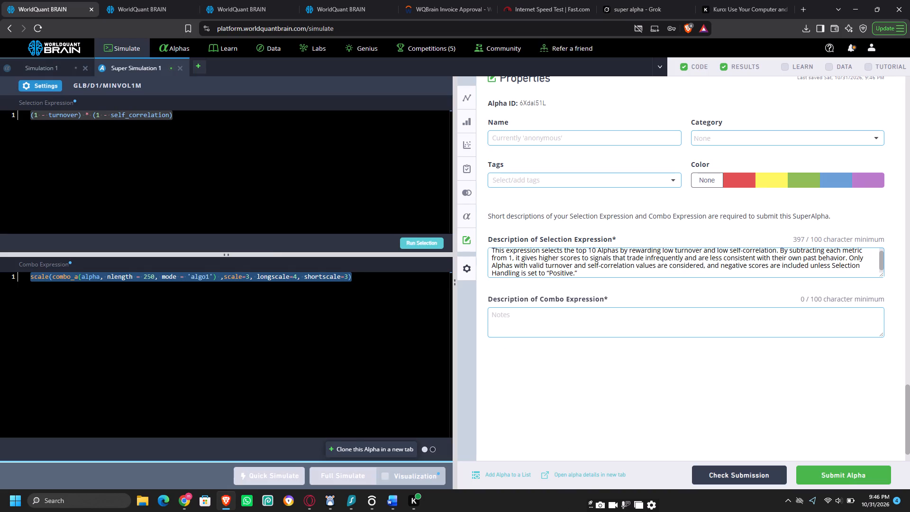
pyautogui.click(565, 329)
pyautogui.hotkey('ctrl', 'v')
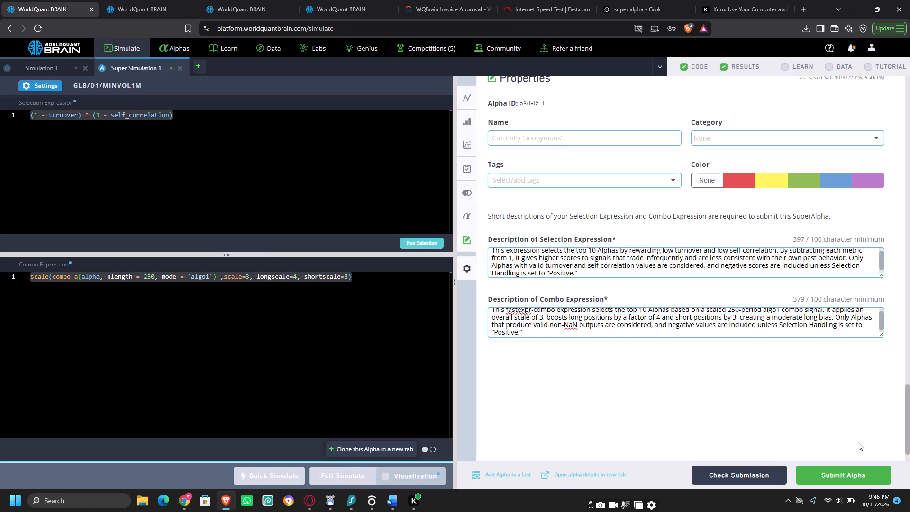
# Submit the super alpha with both expression descriptions filled in.
pyautogui.click(855, 477)
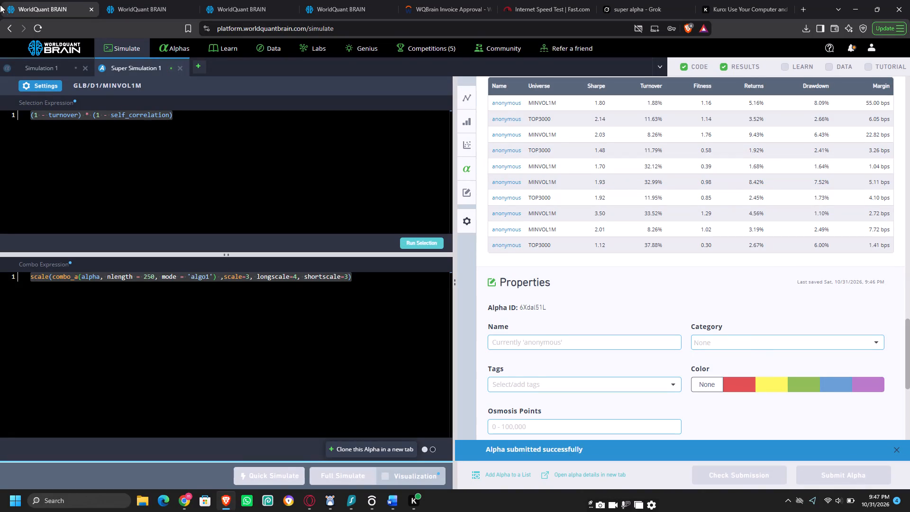
# Clone the regular alpha QPvLnYGg from the submitted alphas into a new simulation and dismiss the streak pop-up.
pyautogui.click(175, 42)
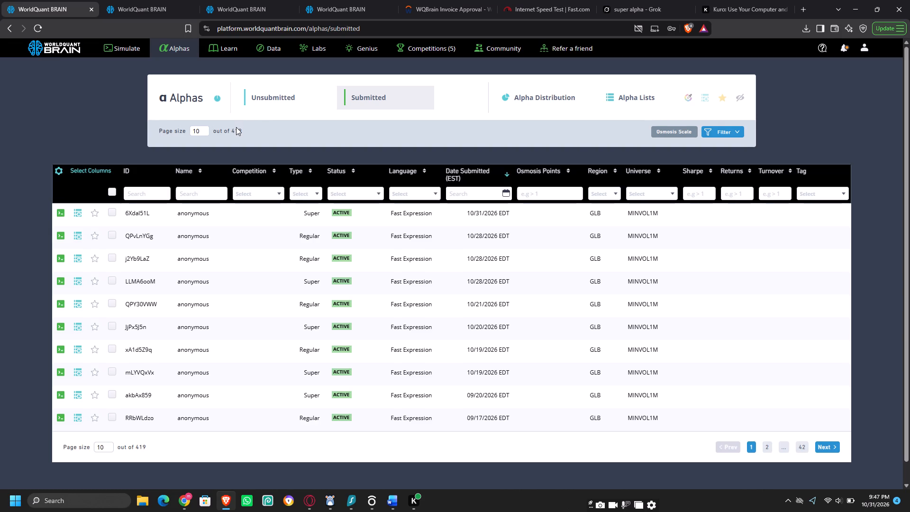
pyautogui.click(230, 233)
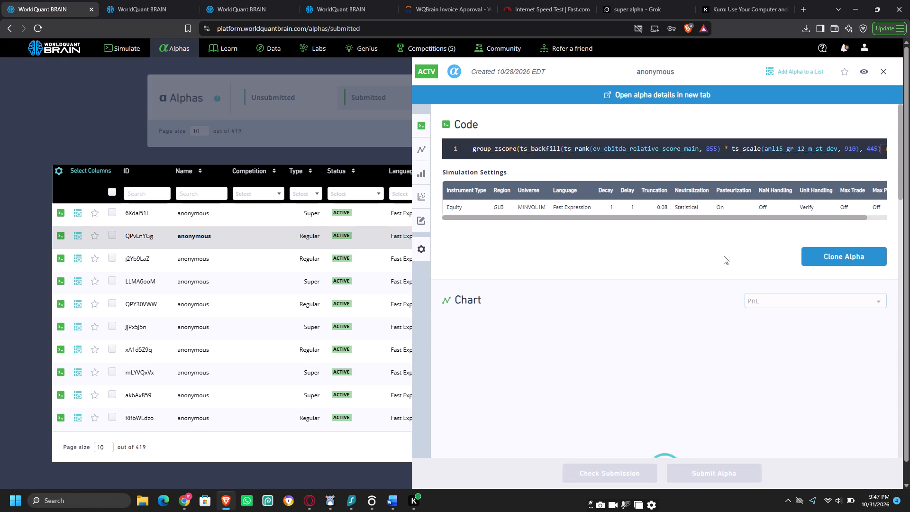
pyautogui.click(815, 250)
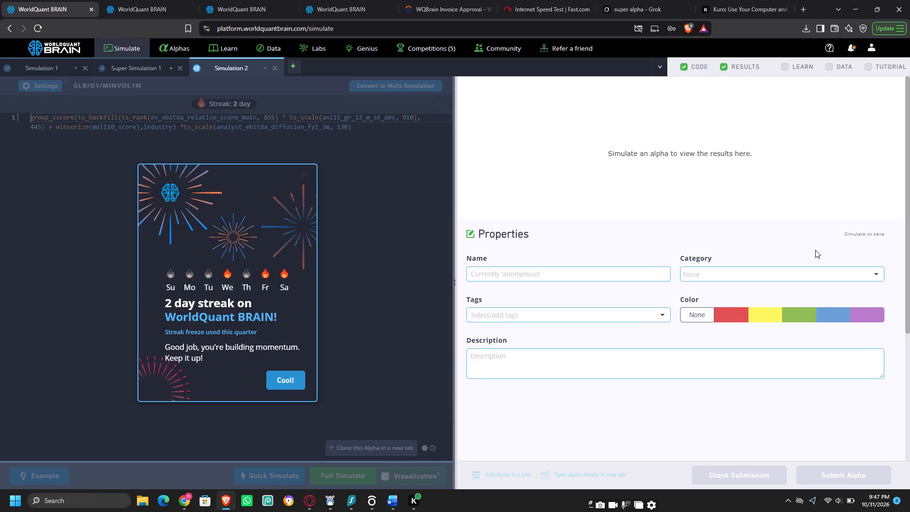
pyautogui.click(279, 379)
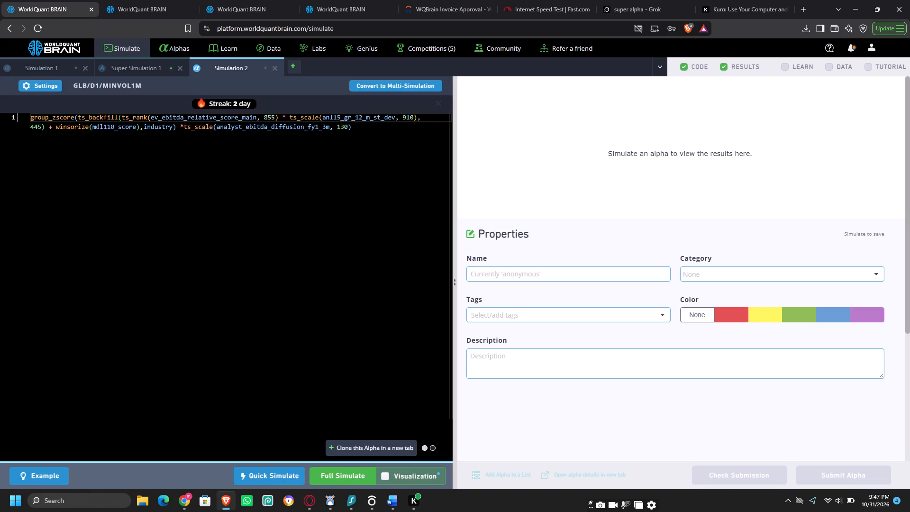
# Copy the field name ev_ebitda_relative_score_main from the cloned code, search for it in the data catalogue, and open the Growth Valuation Model dataset.
pyautogui.tripleClick(221, 117)
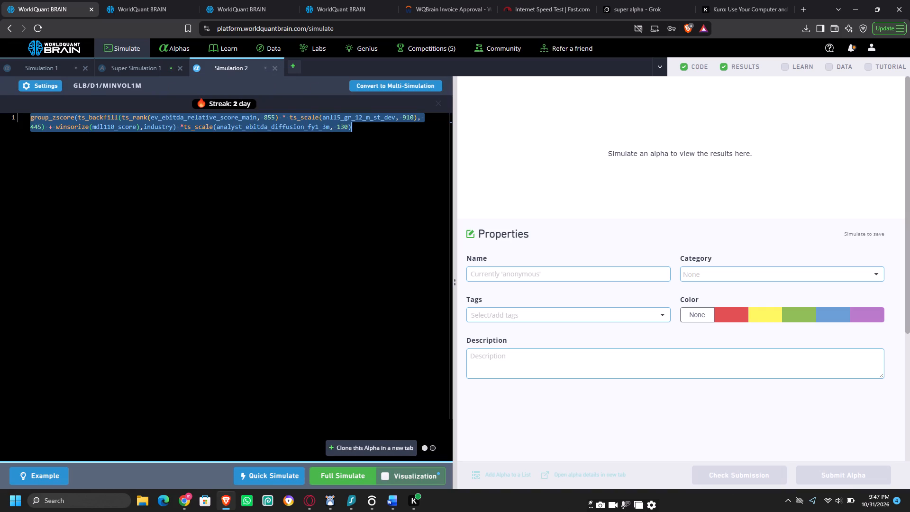
pyautogui.doubleClick(221, 117)
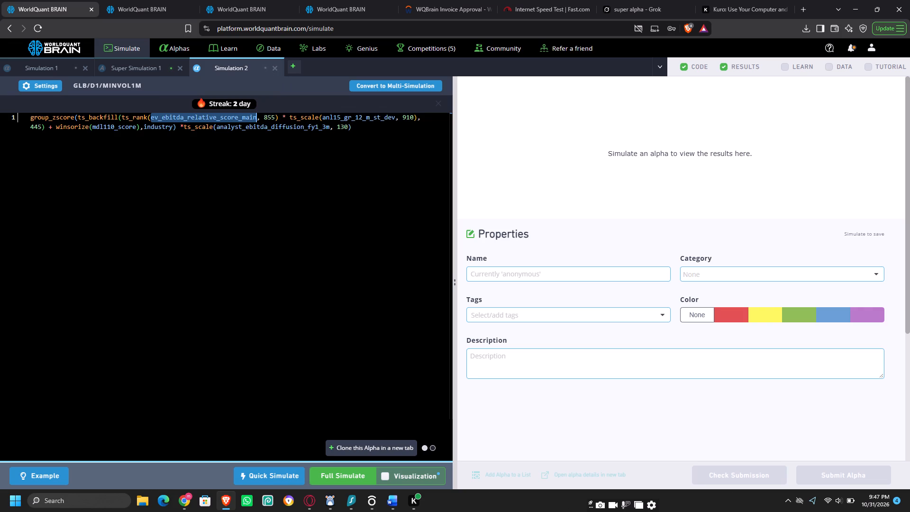
pyautogui.hotkey('ctrl', 'c')
pyautogui.click(324, 12)
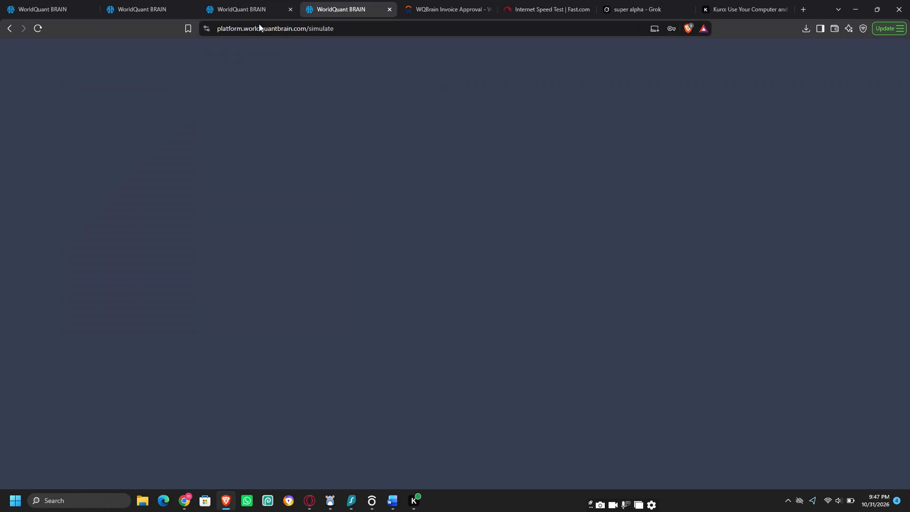
pyautogui.click(147, 9)
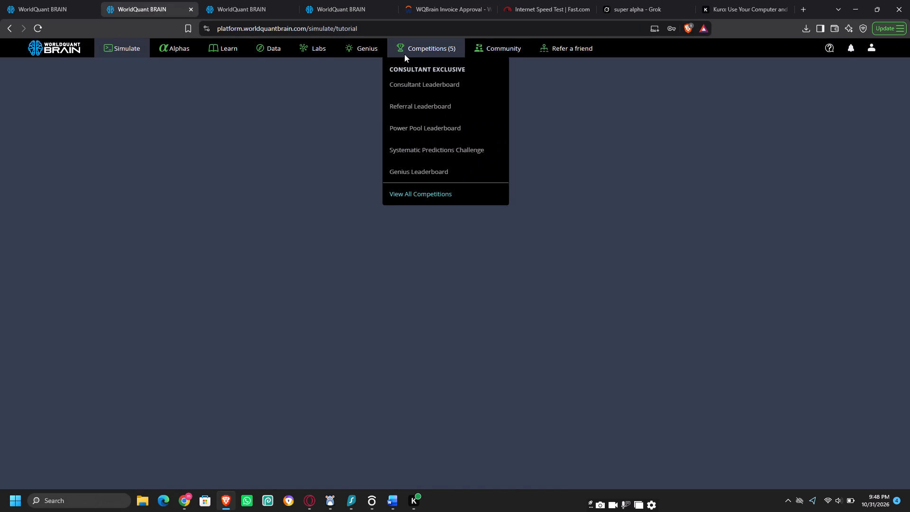
pyautogui.click(282, 50)
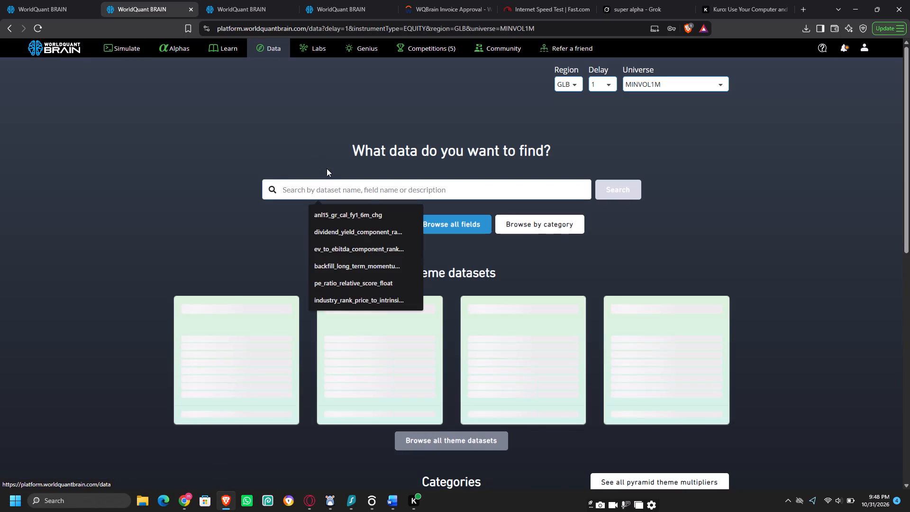
pyautogui.hotkey('ctrl', 'v')
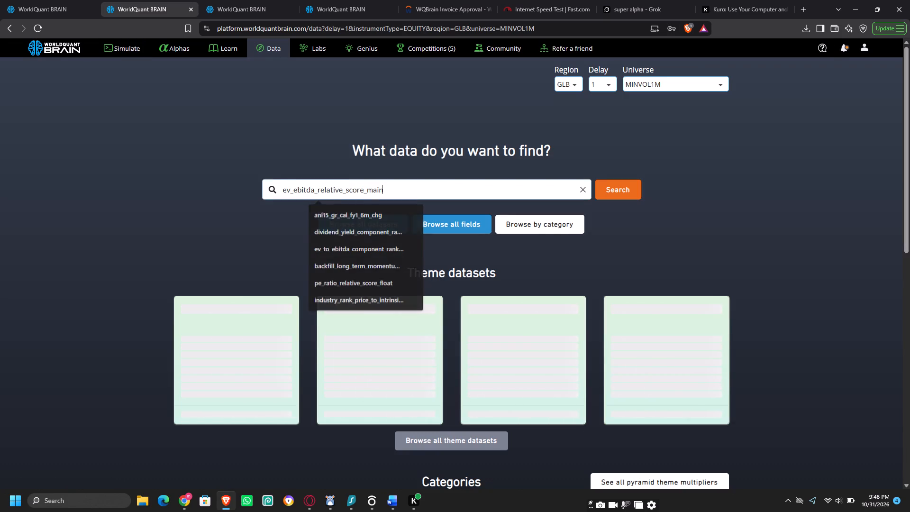
pyautogui.press('Return')
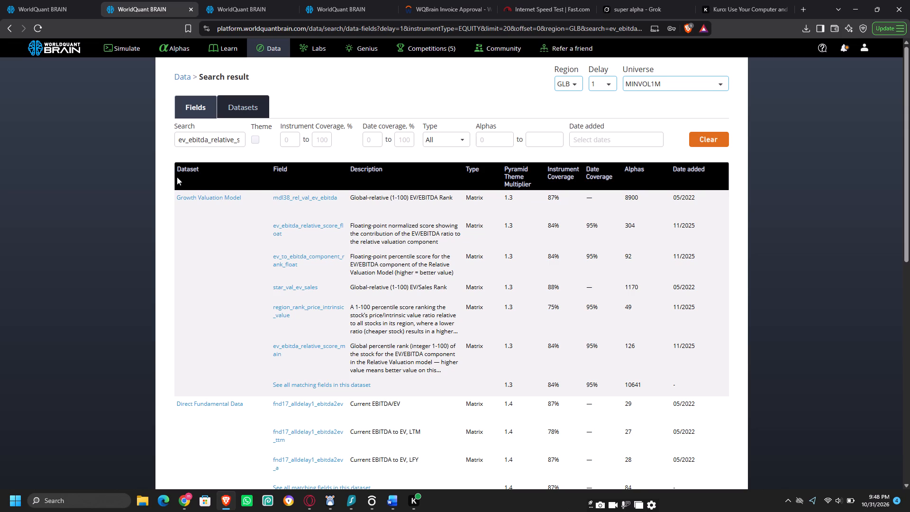
pyautogui.click(187, 198)
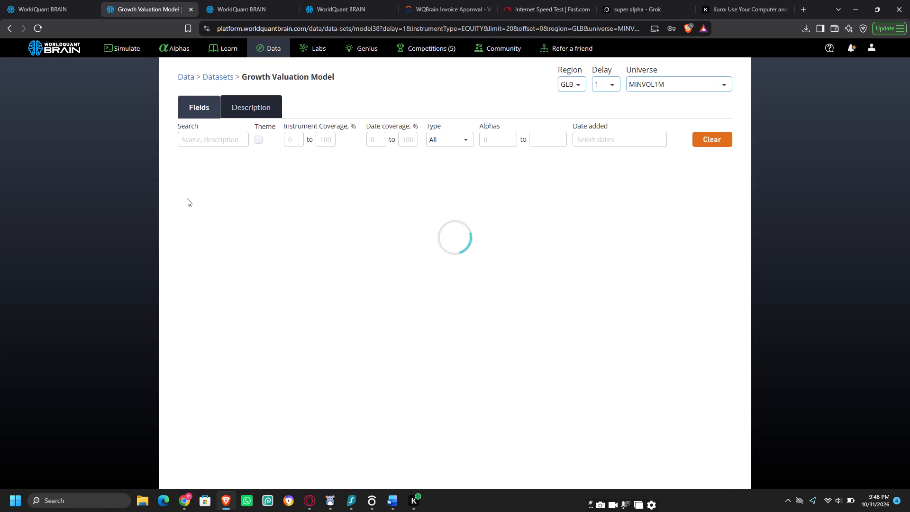
# Copy the field name ev_to_ebitda_component_rank_float from the Growth Valuation Model dataset and replace ev_ebitda_relative_score_main with it in the cloned alpha's code.
pyautogui.scroll(-4, 223, 290)
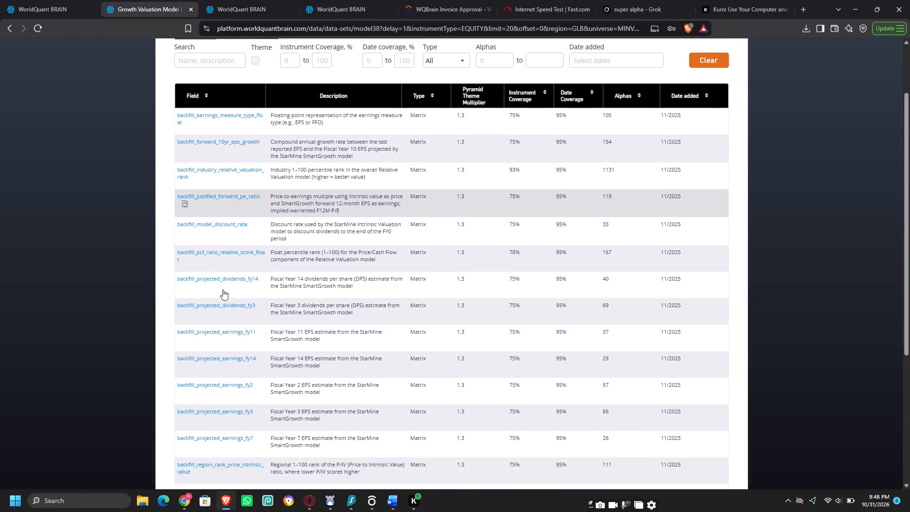
pyautogui.scroll(-1, 223, 290)
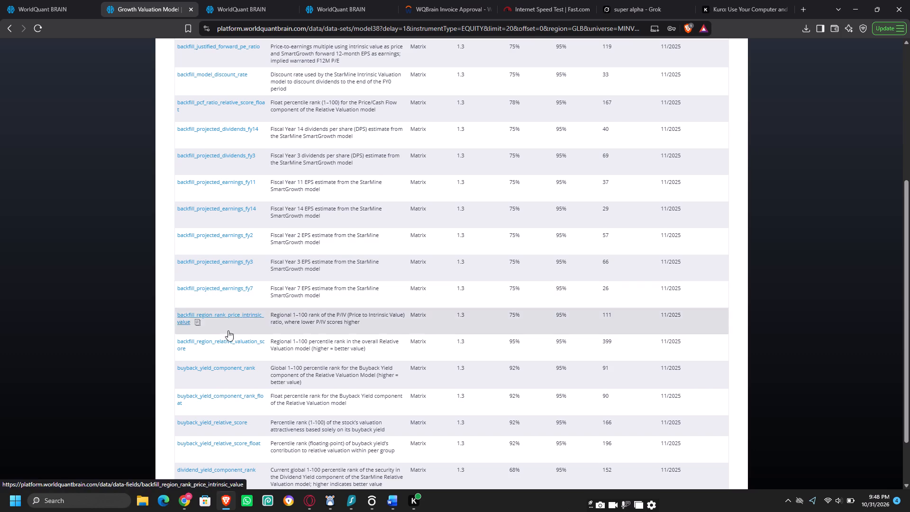
pyautogui.scroll(-9, 248, 258)
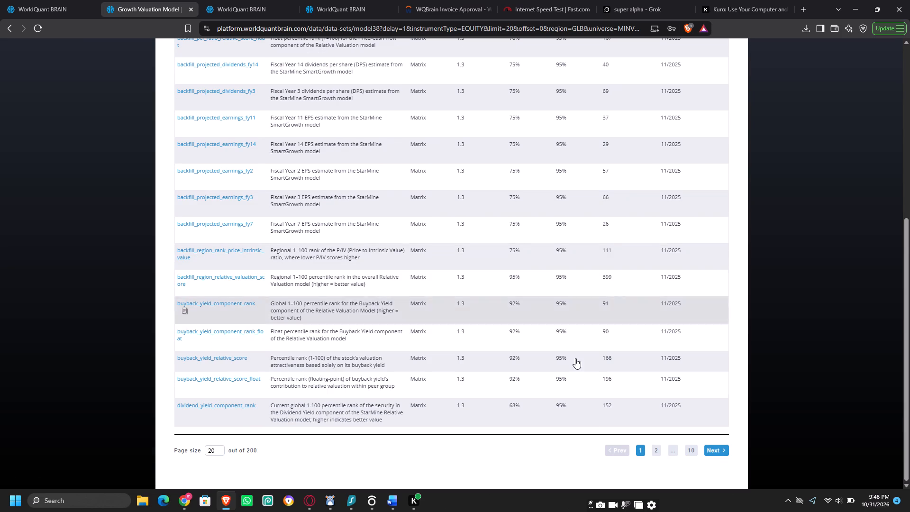
pyautogui.click(655, 450)
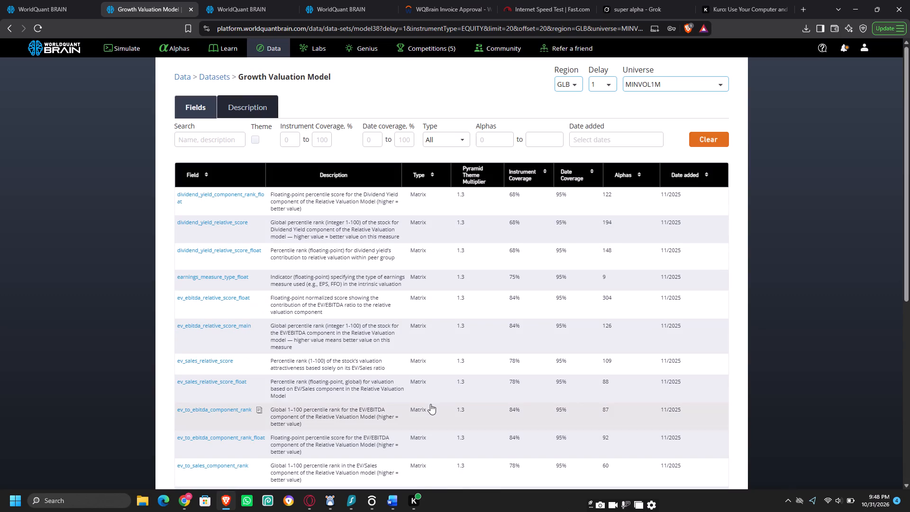
pyautogui.scroll(-3, 430, 404)
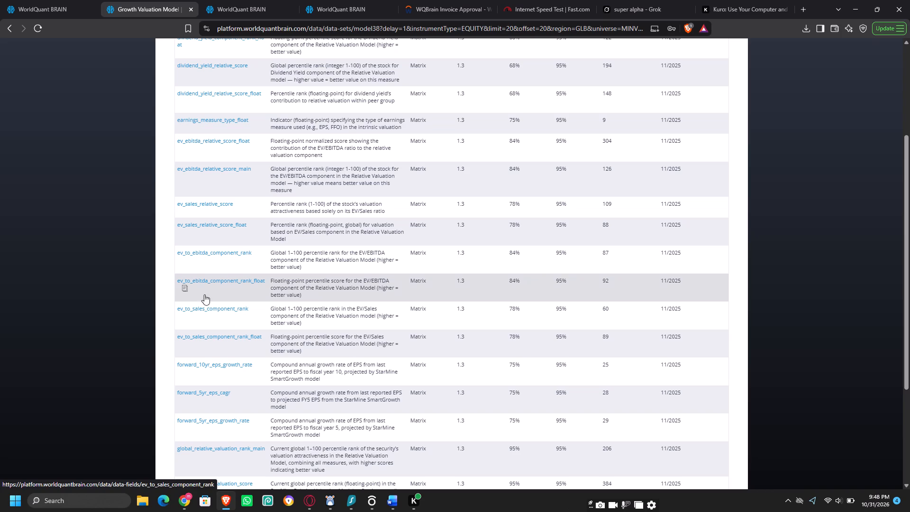
pyautogui.click(181, 290)
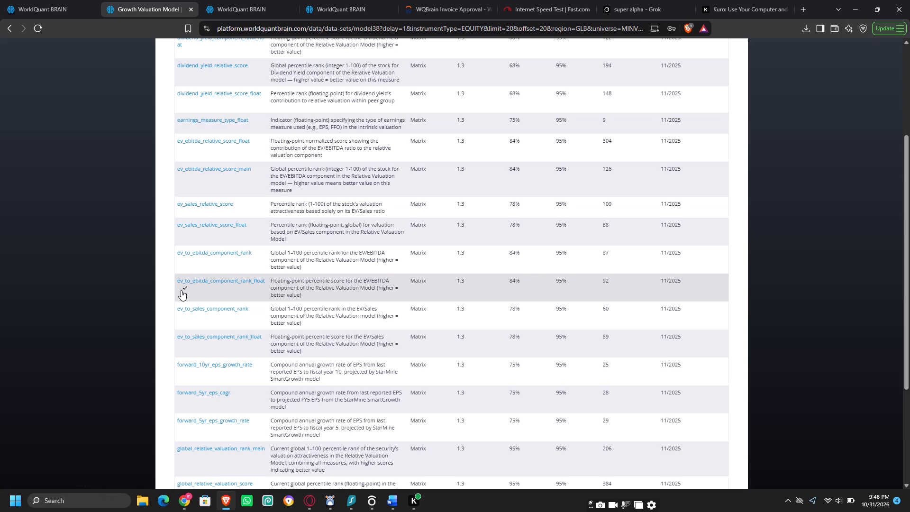
pyautogui.click(44, 0)
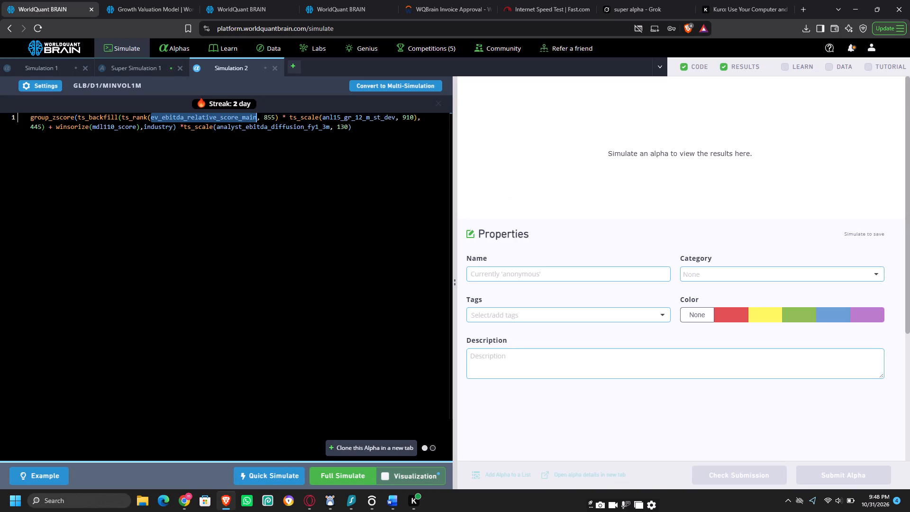
pyautogui.hotkey('ctrl', 'v')
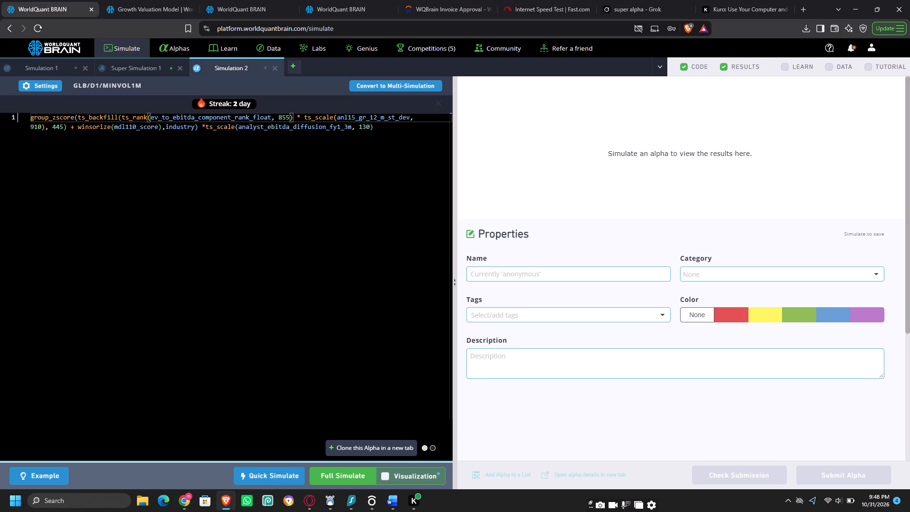
# Run a full simulation of the edited alpha.
pyautogui.click(330, 479)
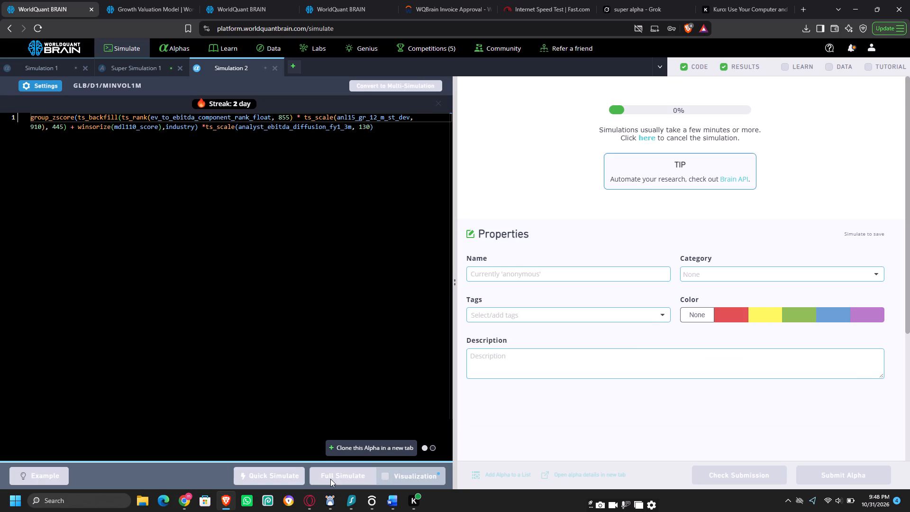
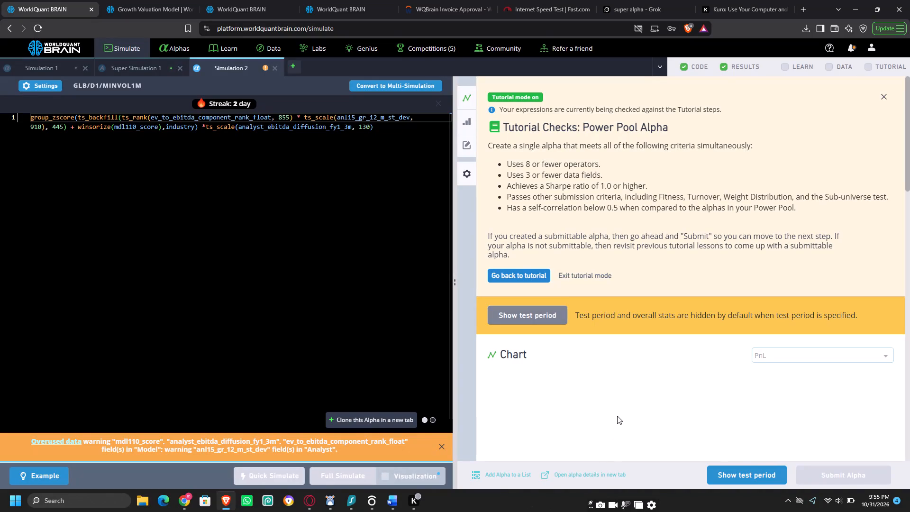
# Show the simulated alpha's test period results and run its Prod Correlation check.
pyautogui.click(746, 470)
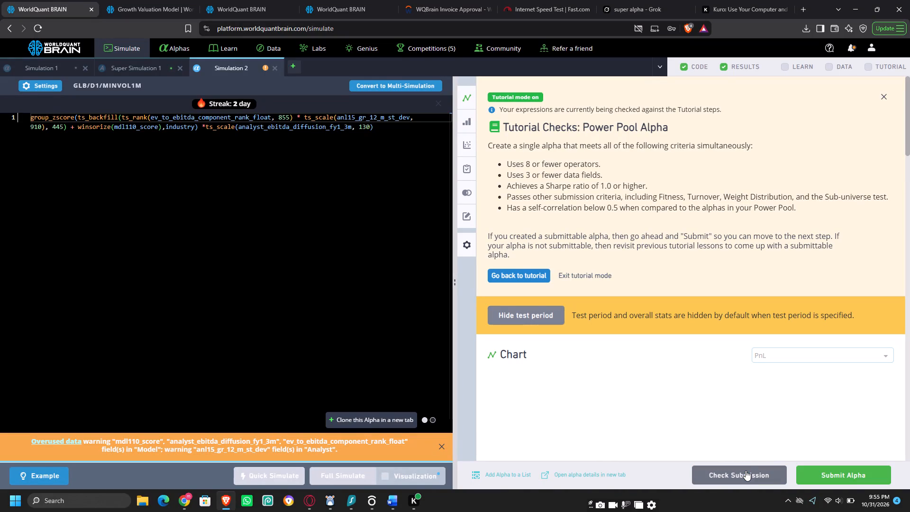
pyautogui.scroll(-11, 730, 367)
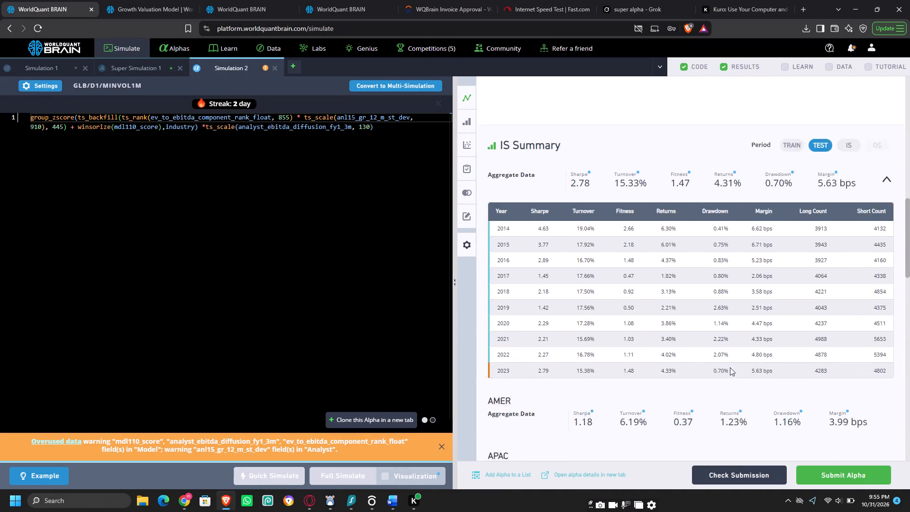
pyautogui.scroll(-7, 730, 367)
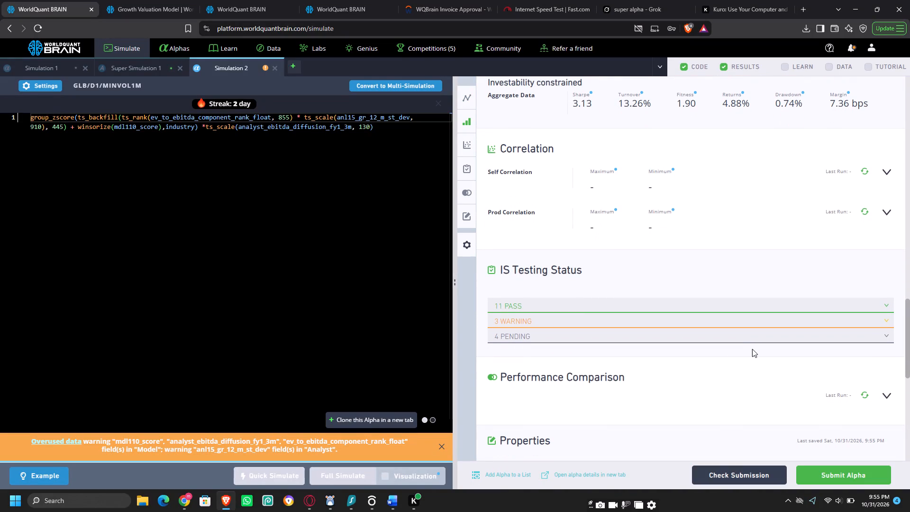
pyautogui.scroll(-6, 752, 349)
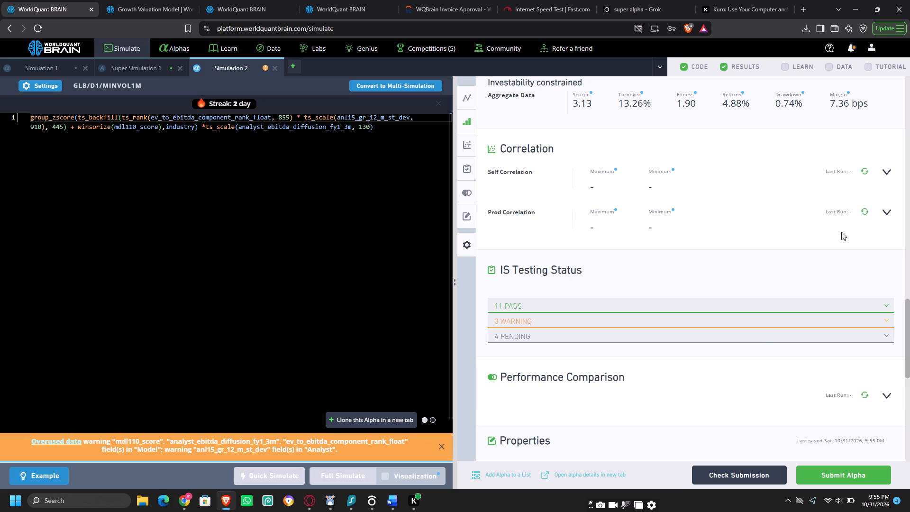
pyautogui.scroll(2, 811, 192)
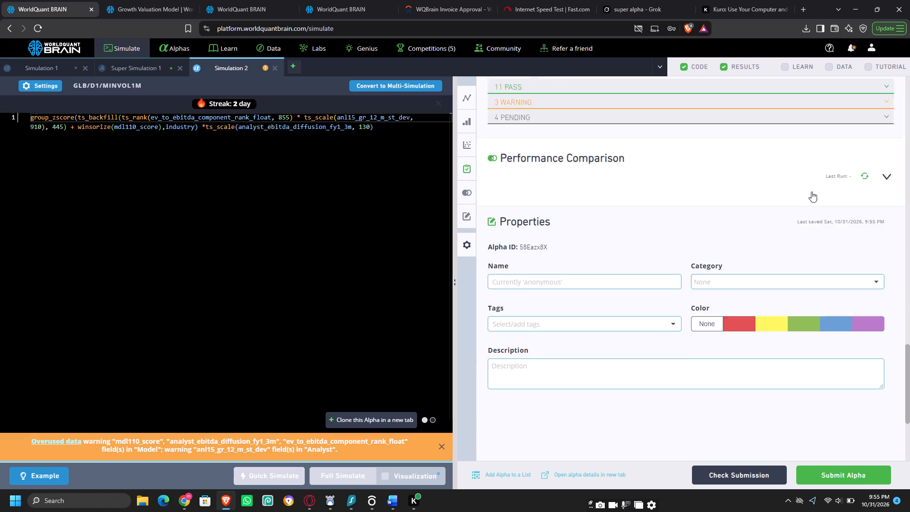
pyautogui.scroll(5, 811, 192)
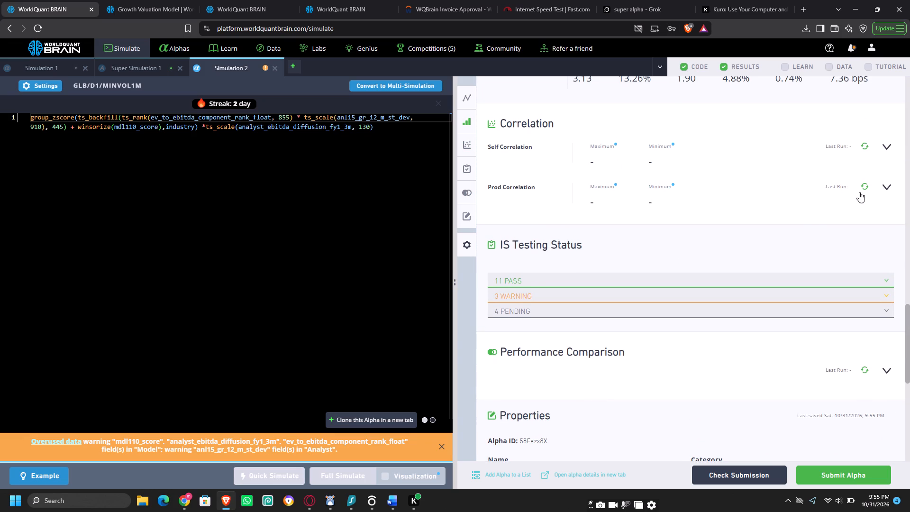
pyautogui.click(866, 187)
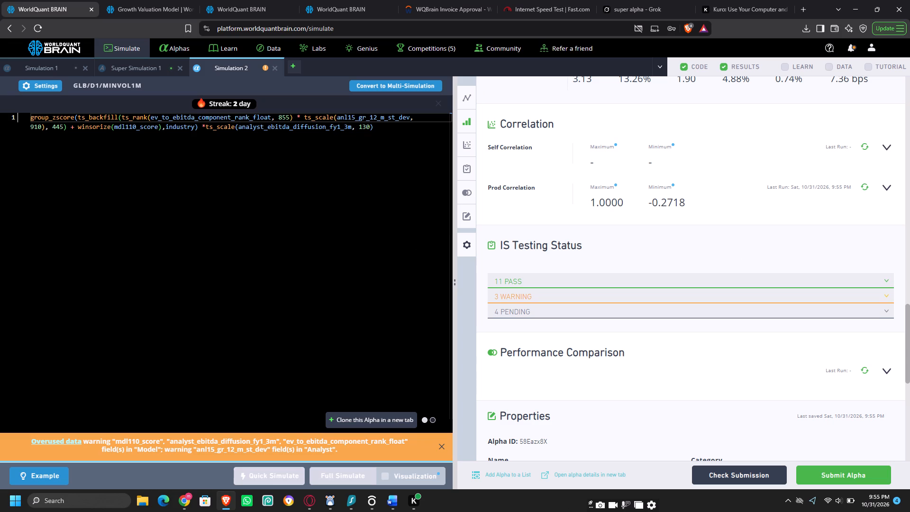
# Copy the field name projected_dividend_per_share_year6 from the Growth Valuation Model dataset and replace ev_to_ebitda_component_rank_float with it in the alpha's code.
pyautogui.click(149, 6)
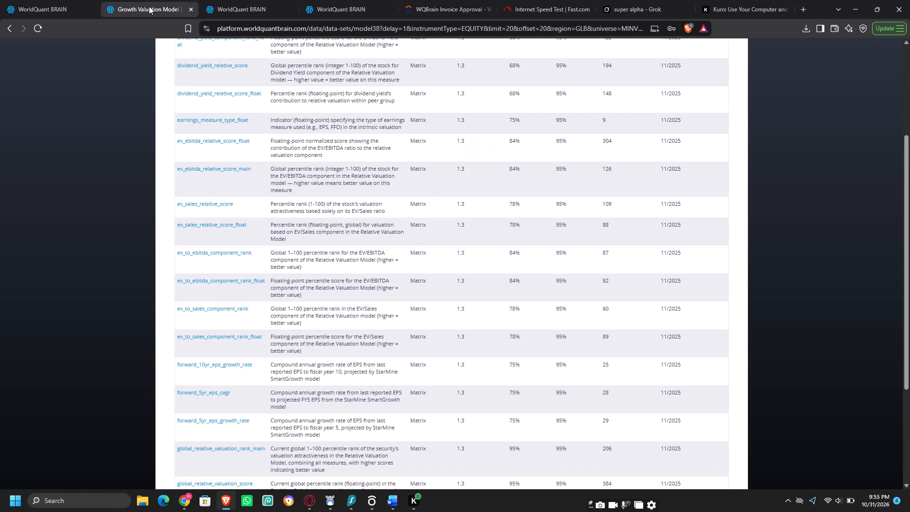
pyautogui.scroll(-7, 426, 346)
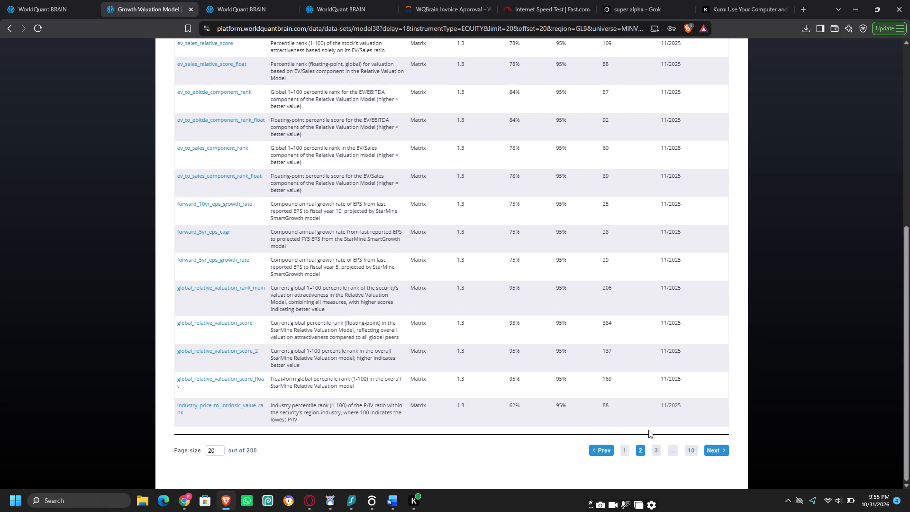
pyautogui.click(695, 453)
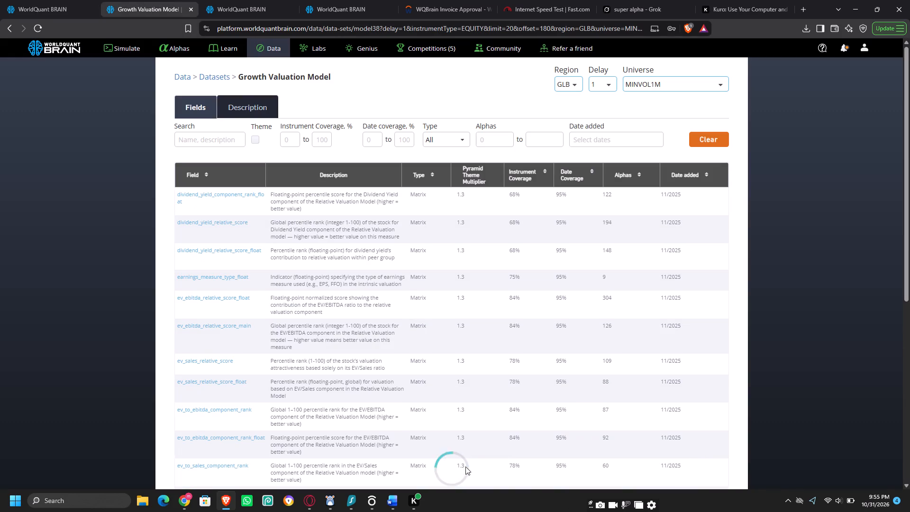
pyautogui.scroll(-6, 465, 466)
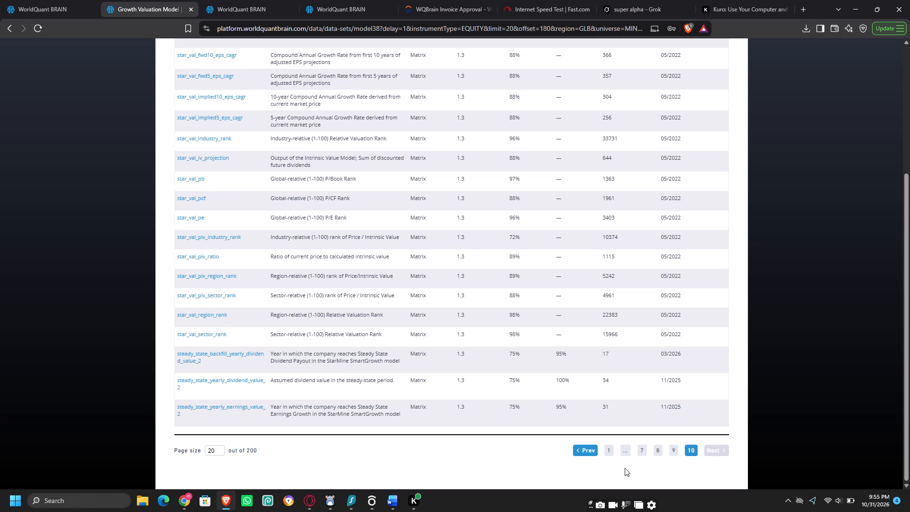
pyautogui.click(639, 449)
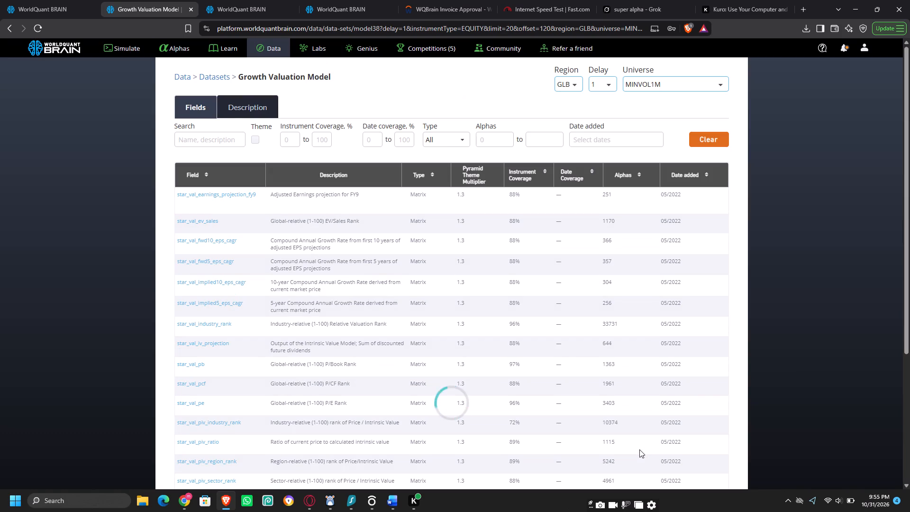
pyautogui.scroll(-7, 639, 449)
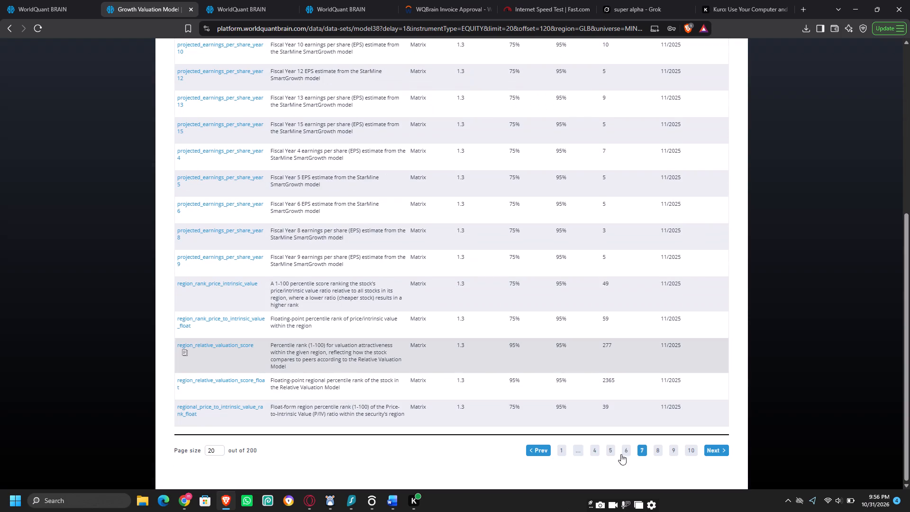
pyautogui.click(610, 452)
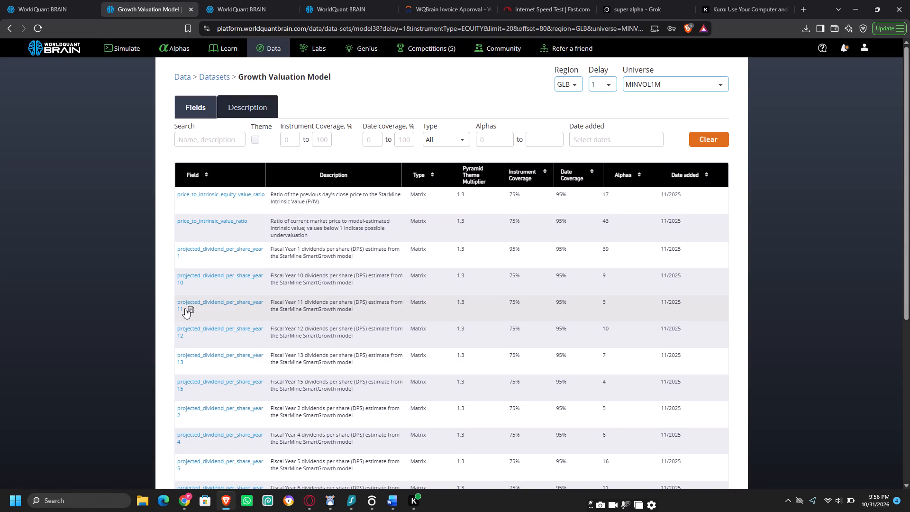
pyautogui.scroll(-4, 191, 306)
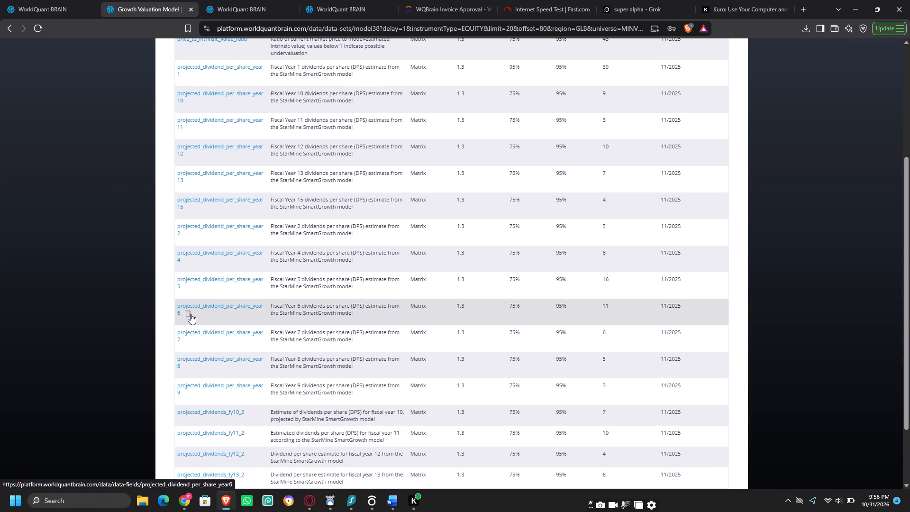
pyautogui.click(189, 316)
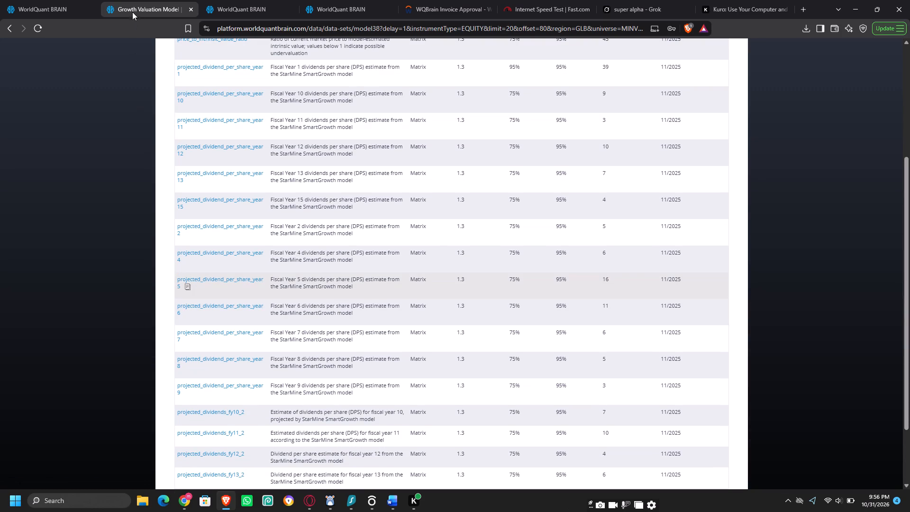
pyautogui.click(27, 1)
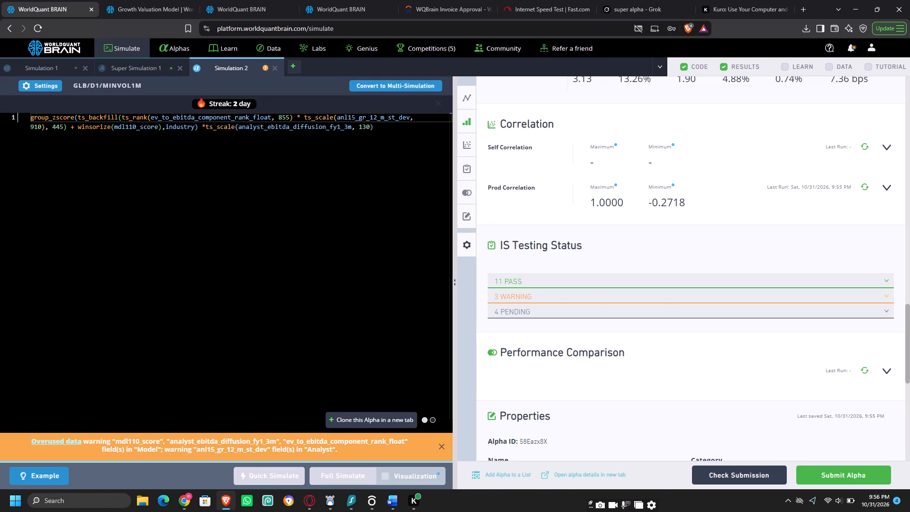
pyautogui.doubleClick(229, 118)
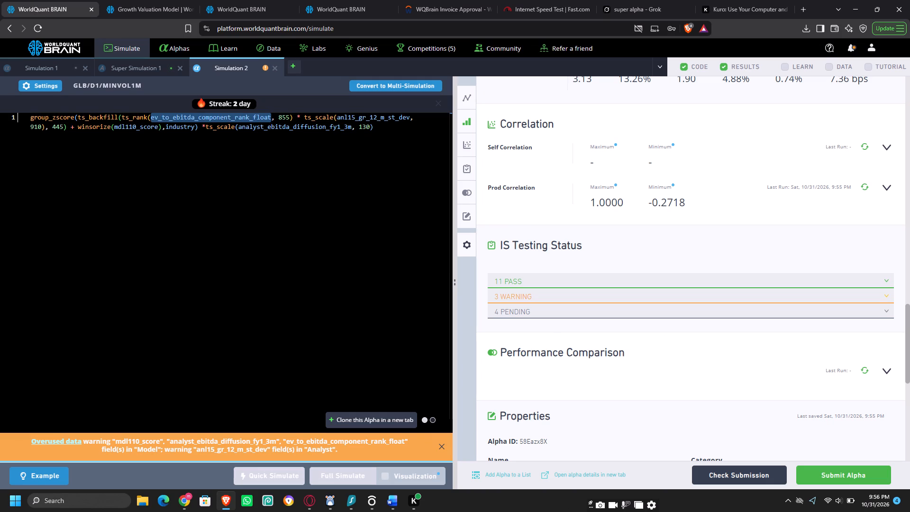
pyautogui.hotkey('ctrl', 'v')
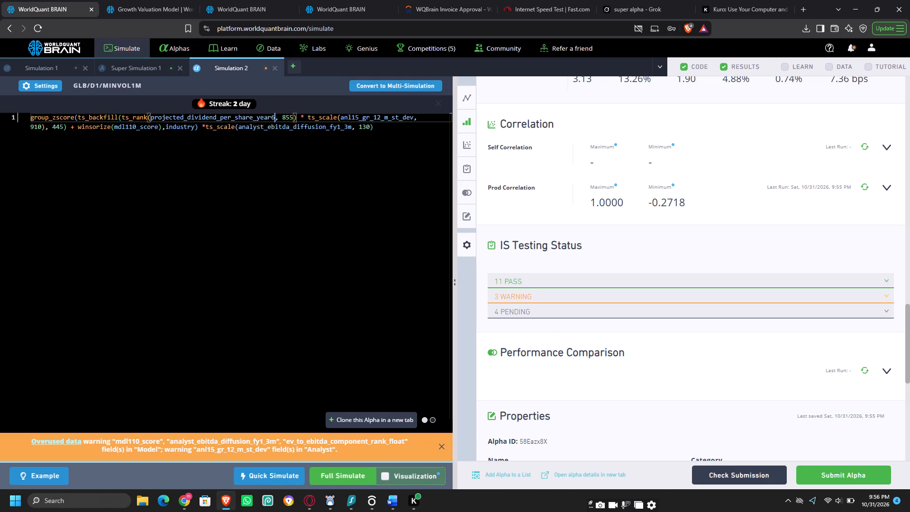
# Run a full simulation of the alpha with the replaced field.
pyautogui.click(357, 478)
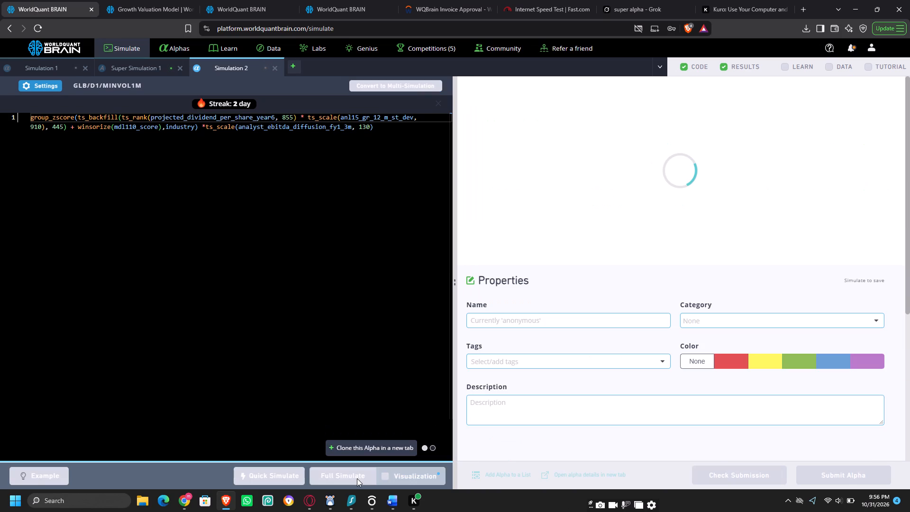
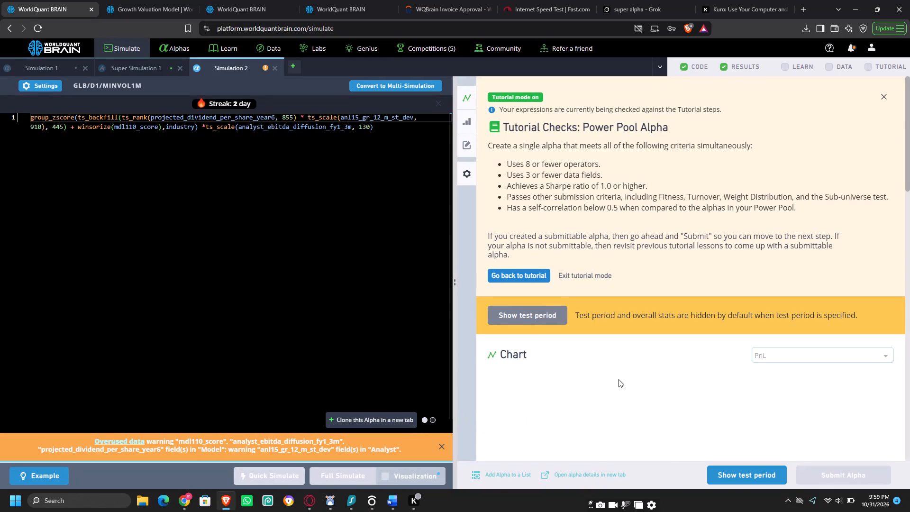
# Show the simulated alpha's test period results and review its aggregate data, correlation and IS testing status.
pyautogui.scroll(-5, 619, 379)
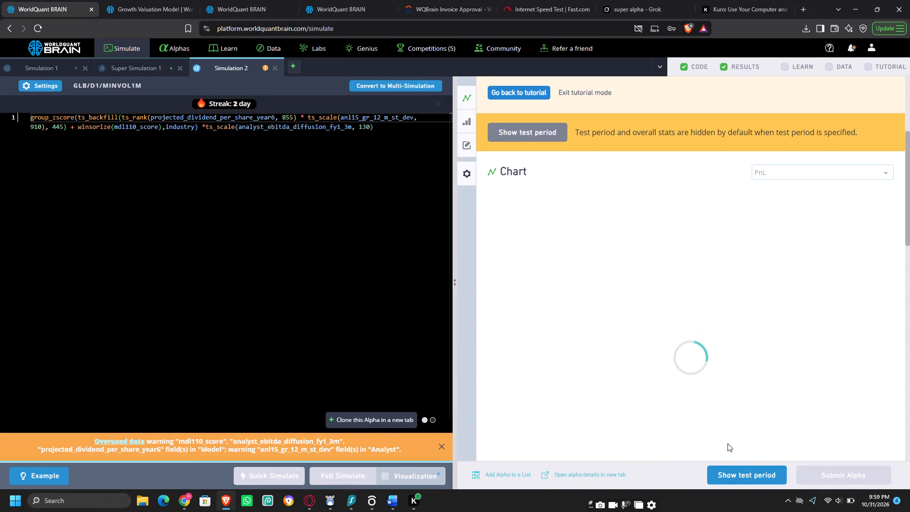
pyautogui.click(733, 473)
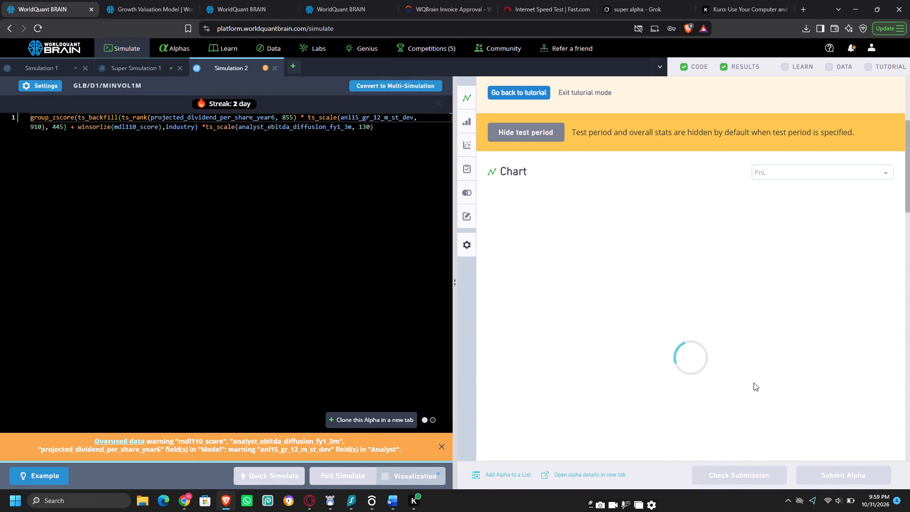
pyautogui.scroll(-11, 669, 340)
pyautogui.scroll(-1, 753, 341)
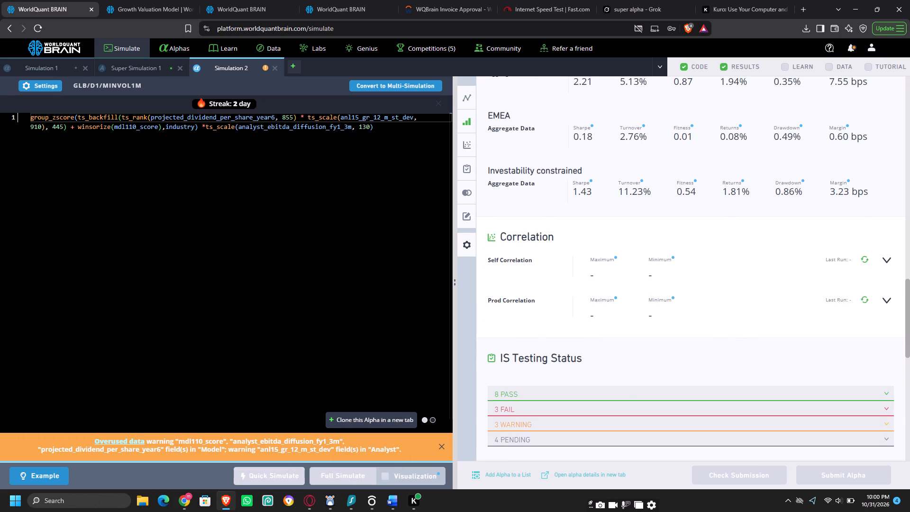
# Copy the field name projected_dividends_fy10_2 from the Growth Valuation Model dataset and replace projected_dividend_per_share_year6 with it in the alpha's code.
pyautogui.click(133, 2)
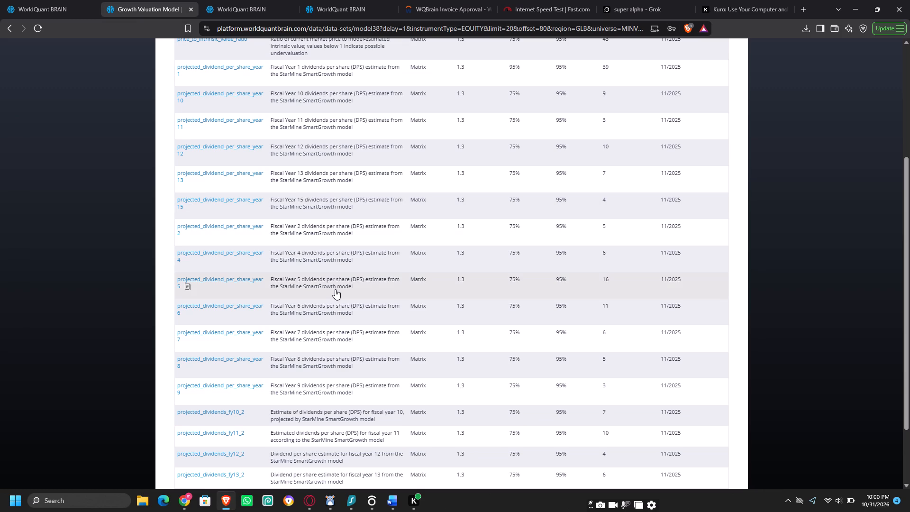
pyautogui.scroll(-2, 335, 289)
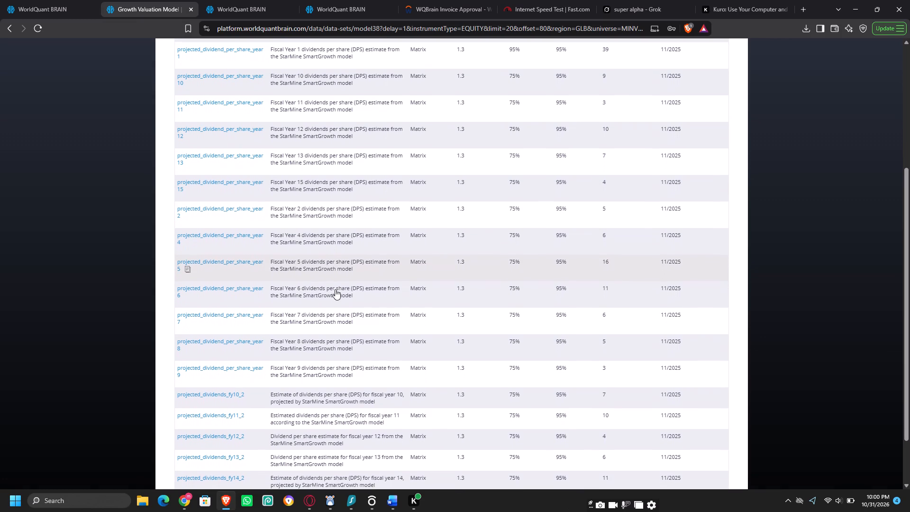
pyautogui.scroll(-3, 335, 289)
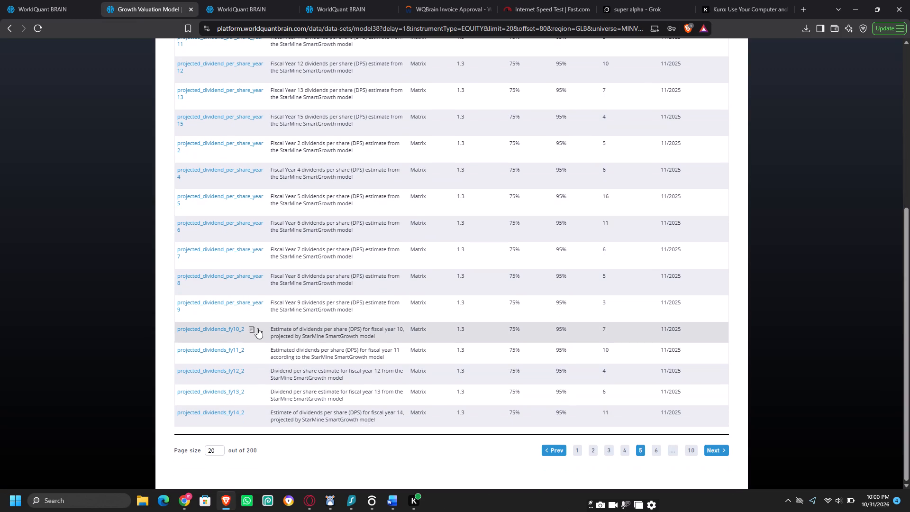
pyautogui.click(253, 329)
pyautogui.click(35, 0)
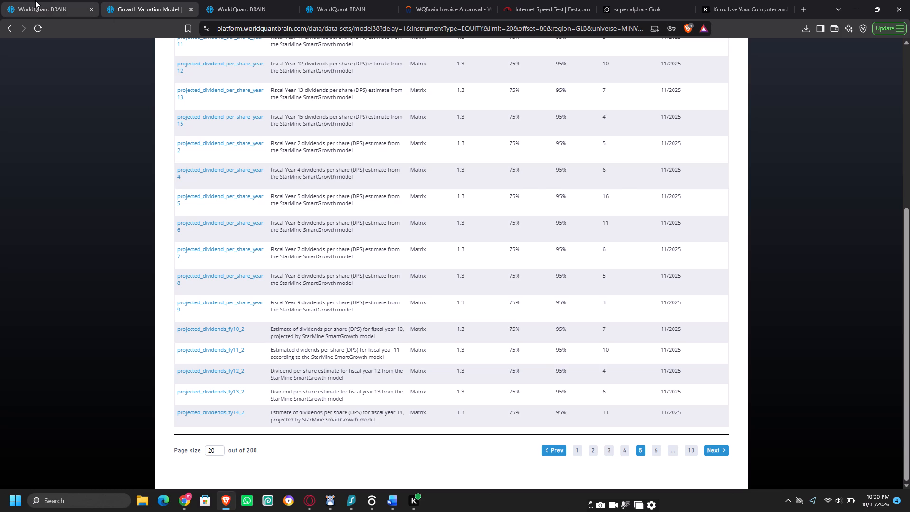
pyautogui.doubleClick(190, 118)
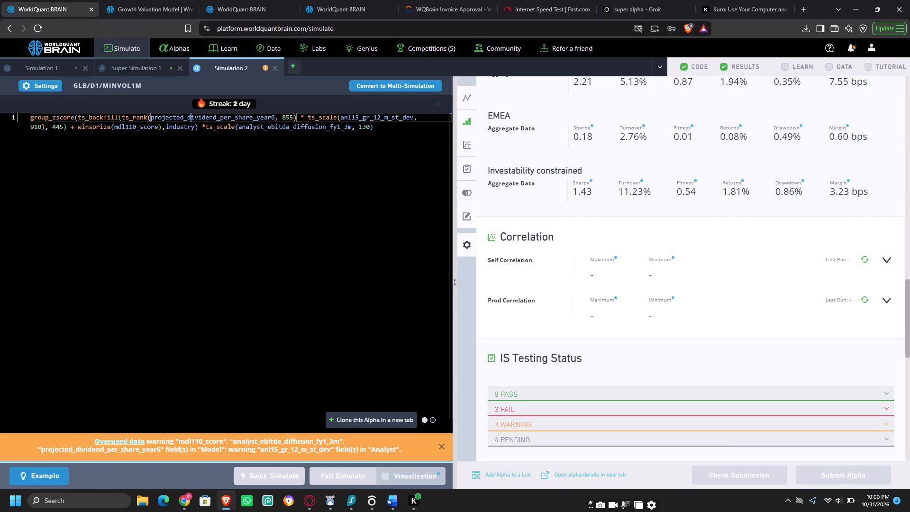
pyautogui.hotkey('ctrl', 'v')
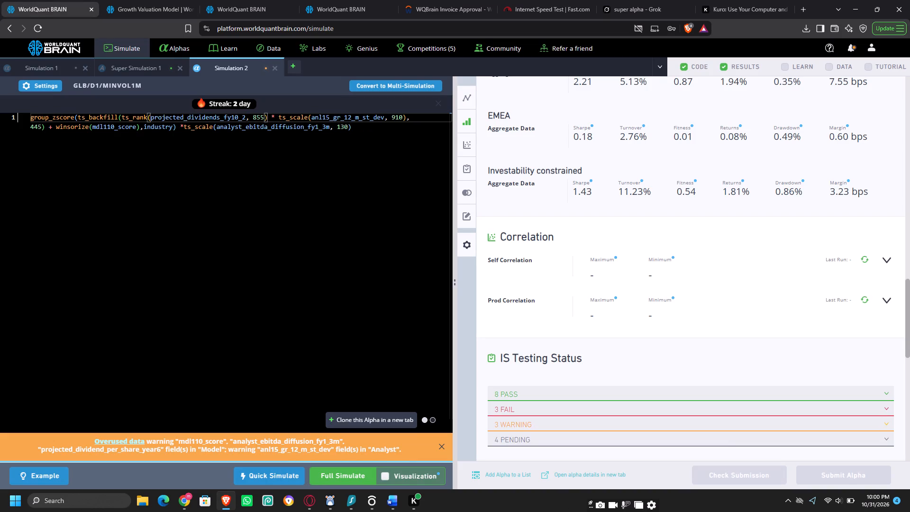
# Run a full simulation of the alpha with the replaced field.
pyautogui.click(335, 475)
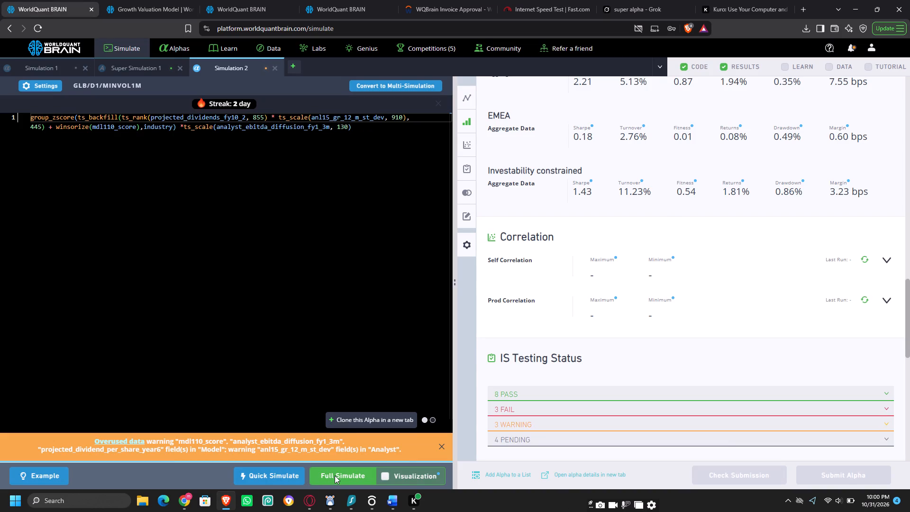
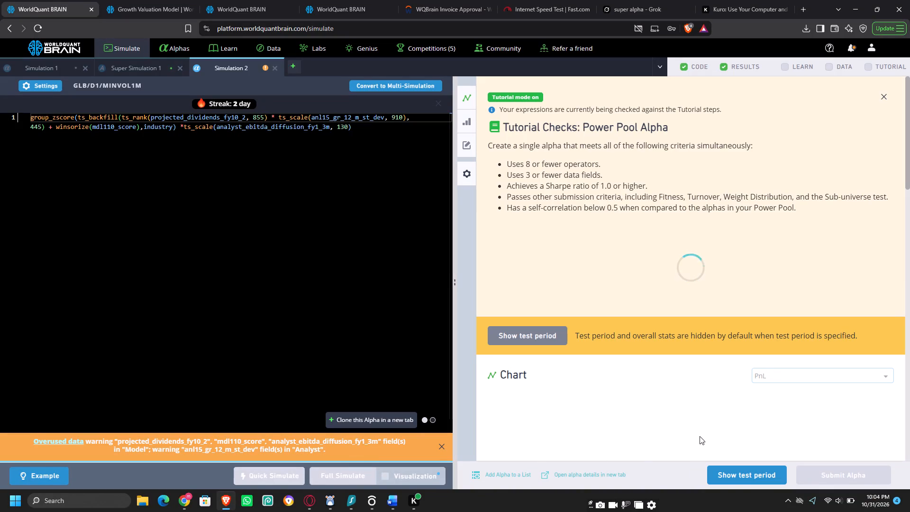
# Show the simulated alpha's test period results and review its yearly and regional aggregate data, correlation and IS testing status.
pyautogui.click(732, 470)
pyautogui.scroll(-4, 703, 376)
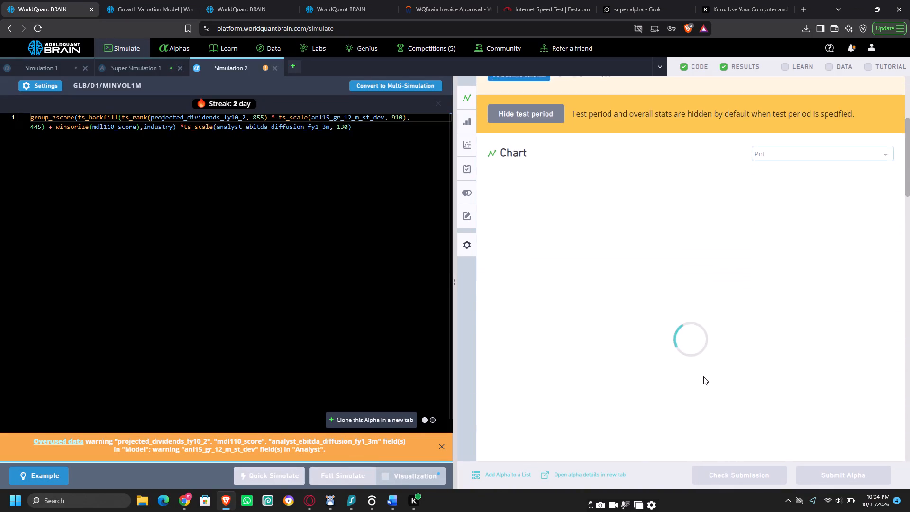
pyautogui.scroll(-12, 703, 376)
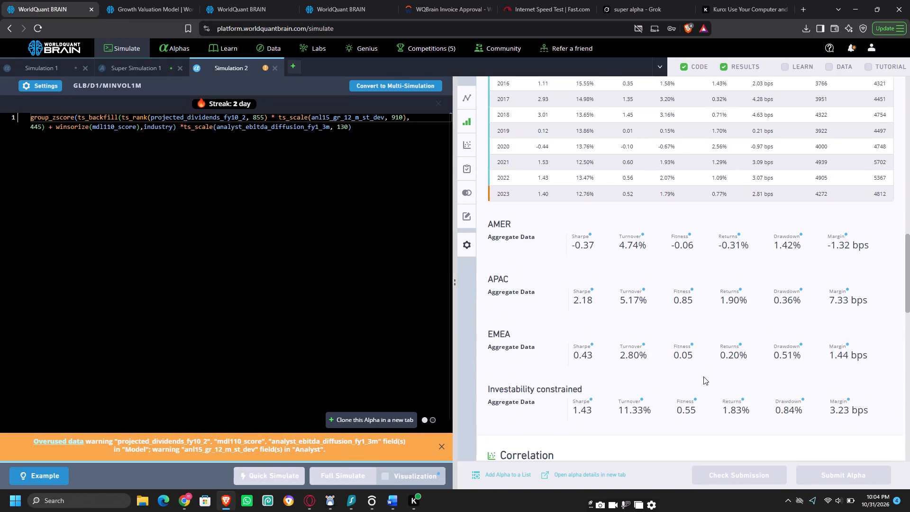
pyautogui.scroll(-6, 703, 376)
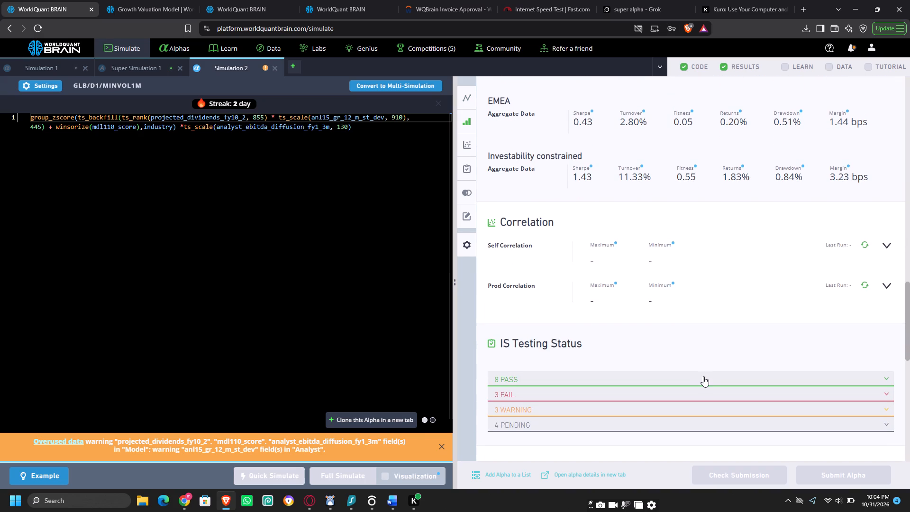
# Copy the field name intrinsic_equity_value_projection_currency from page 3 of the Growth Valuation Model dataset and replace projected_dividends_fy10_2 with it in the alpha's code.
pyautogui.click(121, 0)
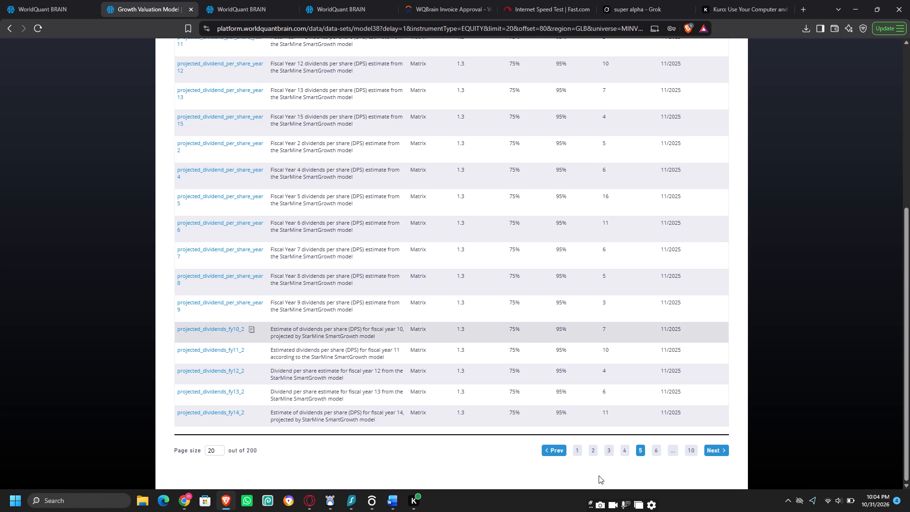
pyautogui.click(607, 451)
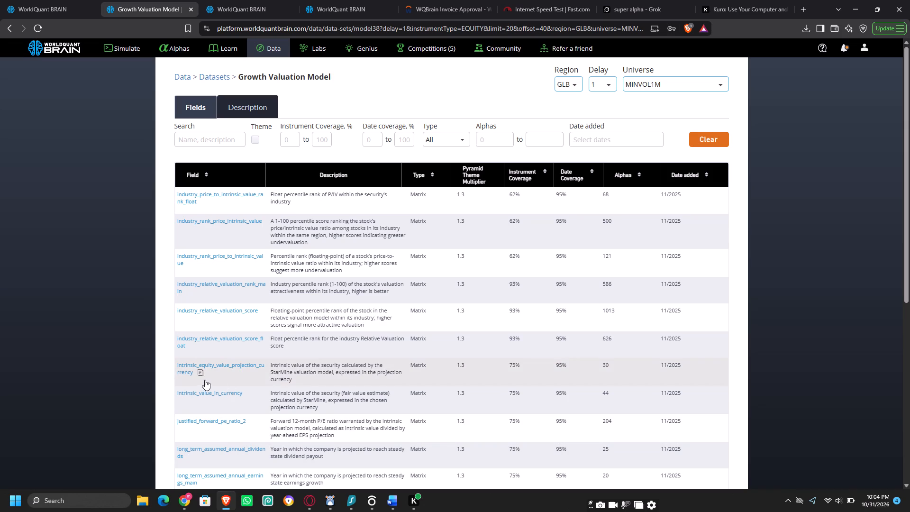
pyautogui.click(201, 373)
pyautogui.click(62, 0)
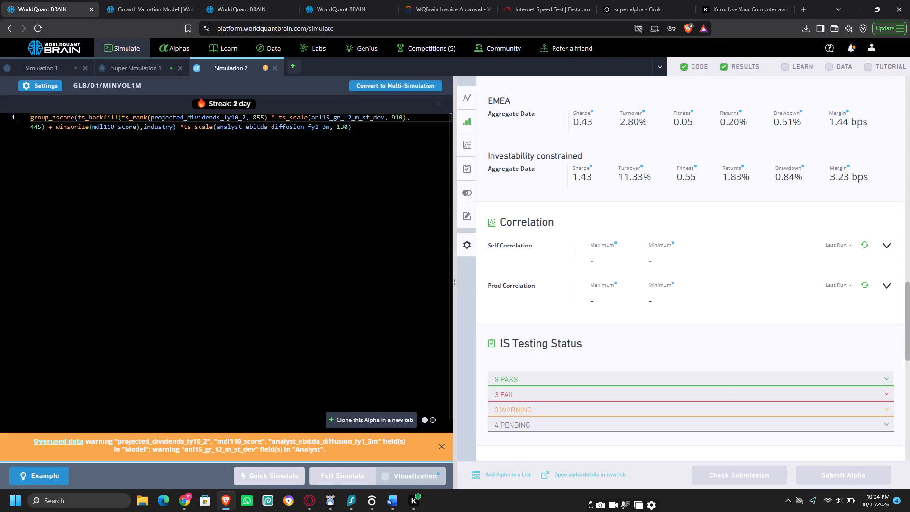
pyautogui.doubleClick(180, 119)
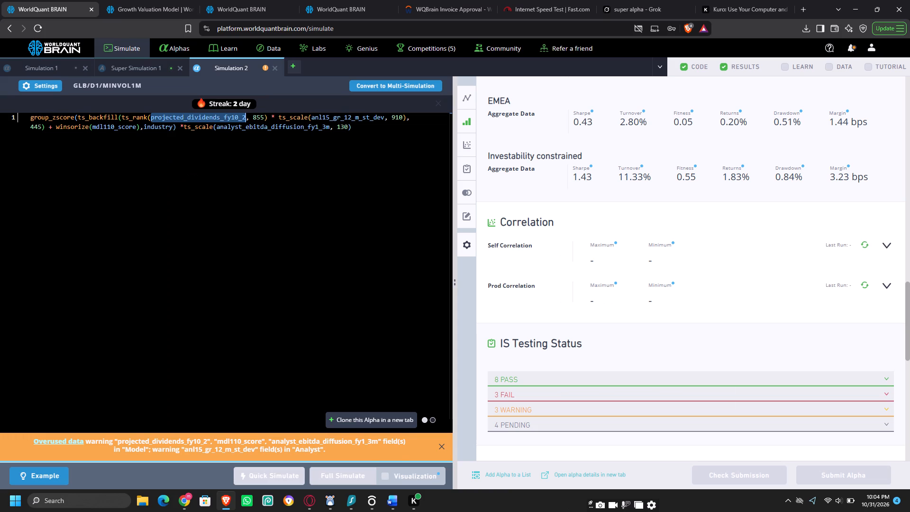
pyautogui.hotkey('ctrl', 'v')
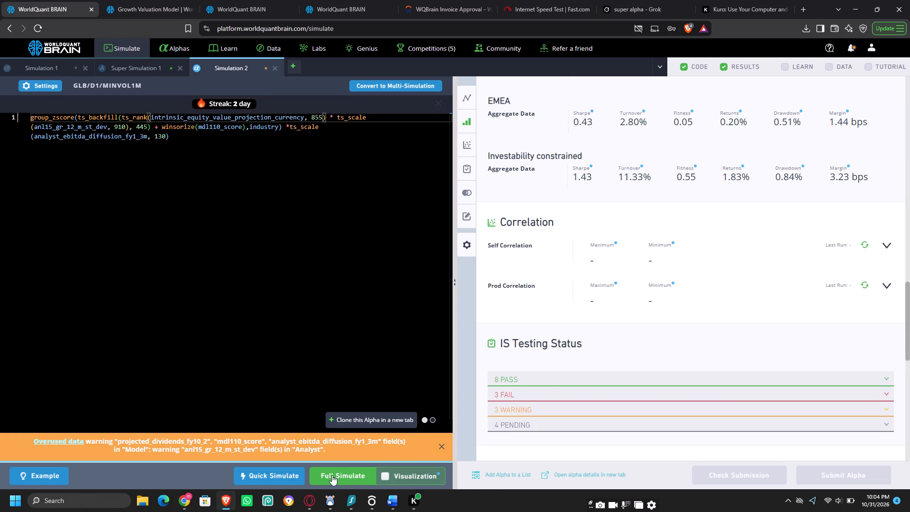
# Run a full simulation of the alpha with the replaced field.
pyautogui.click(332, 475)
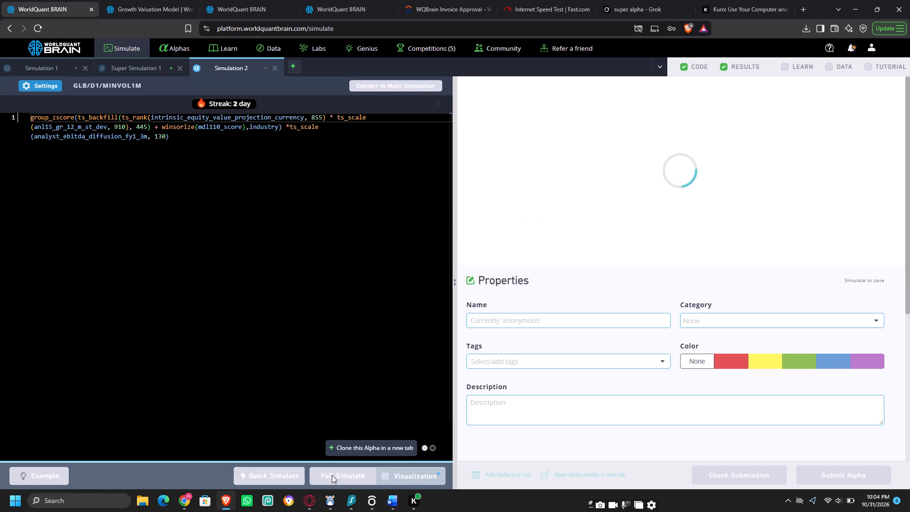
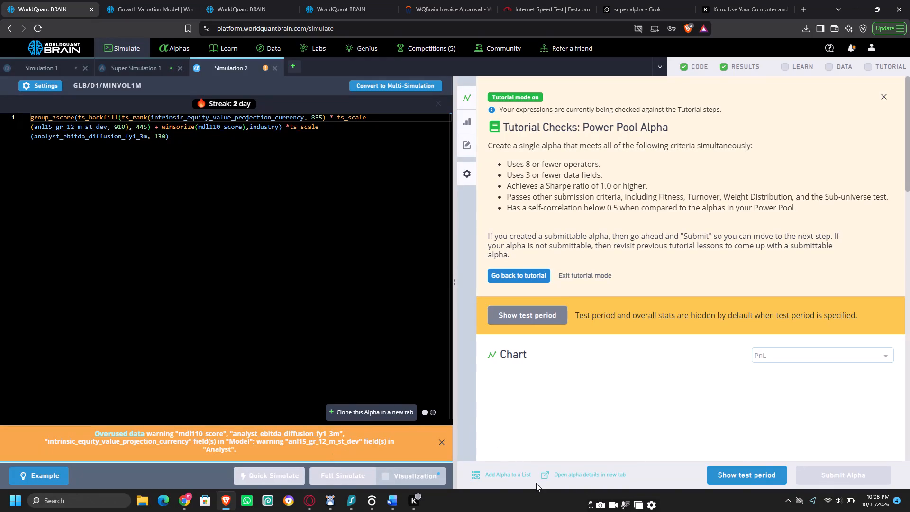
# Show the alpha's test period results and review its yearly and regional aggregate data, correlation and IS testing status.
pyautogui.click(755, 470)
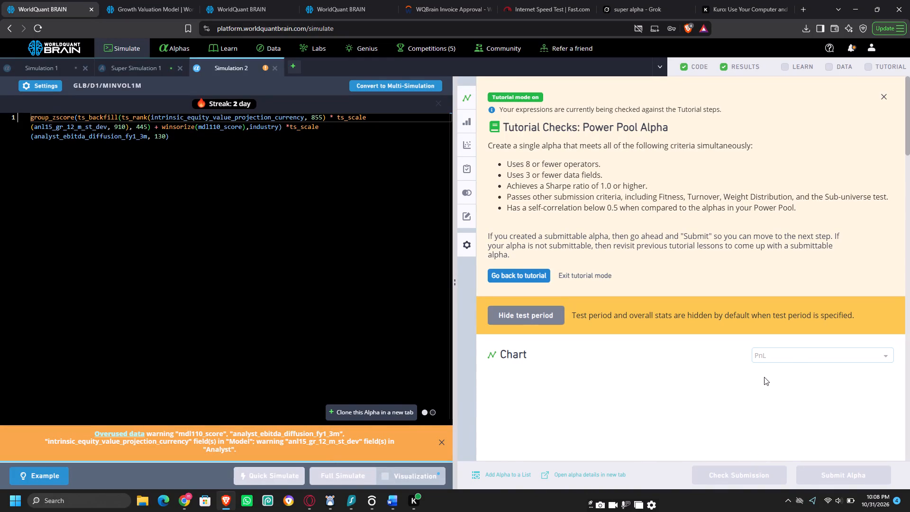
pyautogui.scroll(-11, 764, 377)
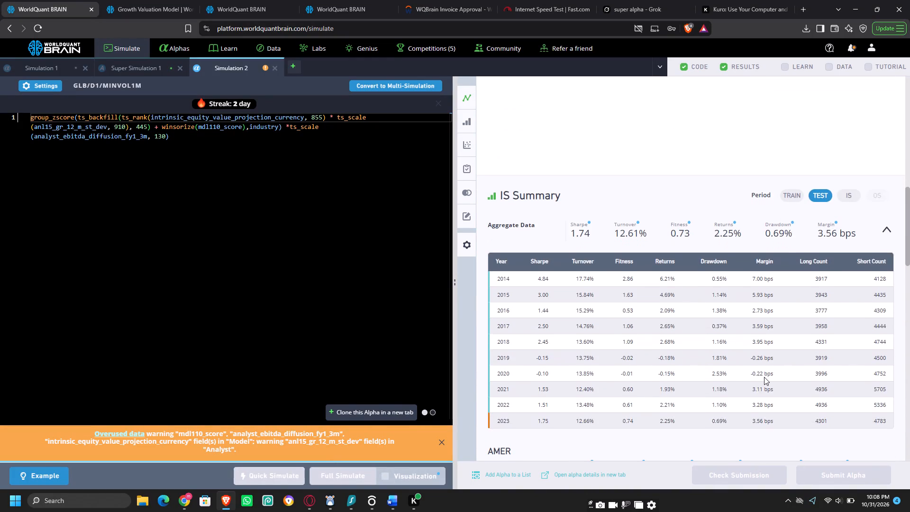
pyautogui.scroll(-5, 764, 377)
pyautogui.hscroll(-1, 764, 377)
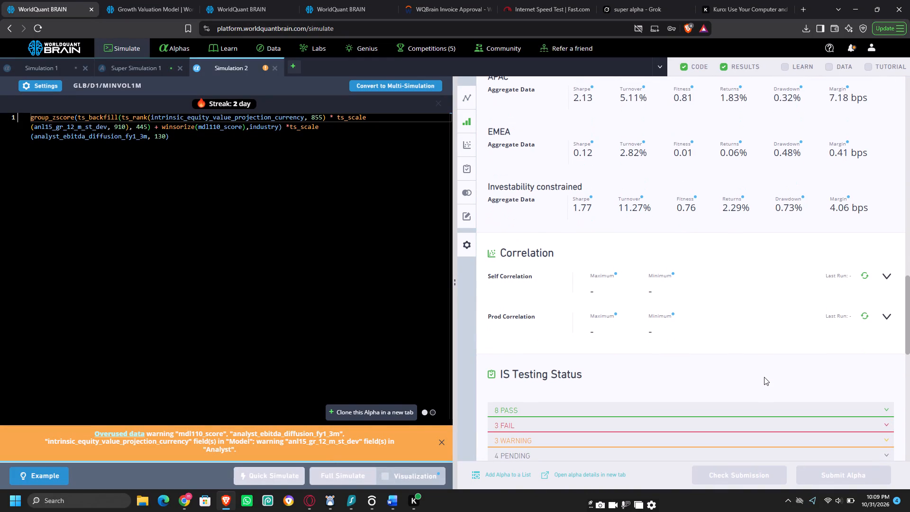
pyautogui.hscroll(-1, 764, 377)
pyautogui.scroll(4, 764, 377)
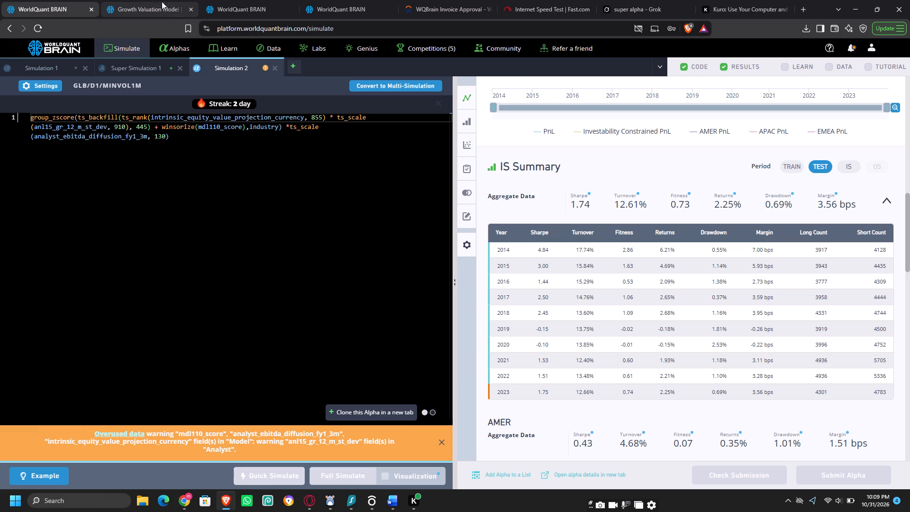
# Copy the field name dividend_yield_component_rank_float from page 2 of the Growth Valuation Model dataset and replace intrinsic_equity_value_projection_currency with it in the alpha's code.
pyautogui.click(148, 0)
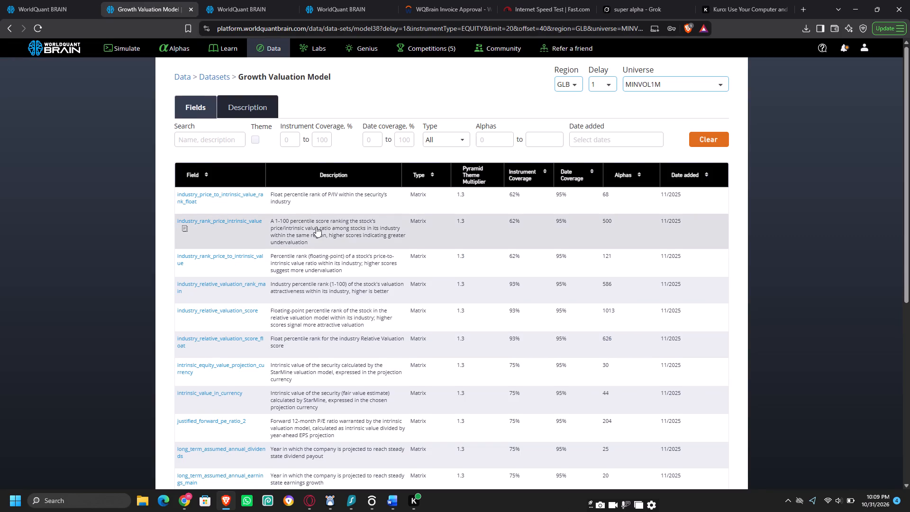
pyautogui.scroll(-10, 316, 227)
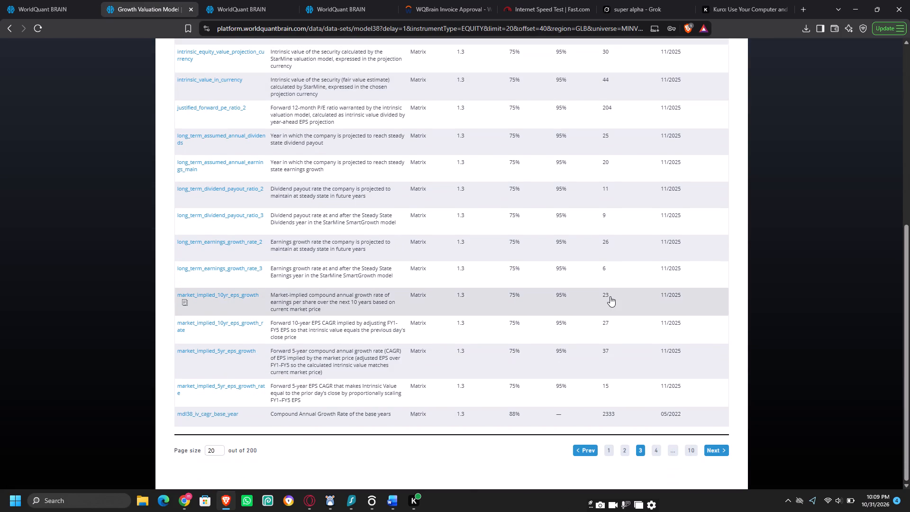
pyautogui.scroll(2, 610, 296)
pyautogui.scroll(-5, 632, 135)
pyautogui.click(626, 453)
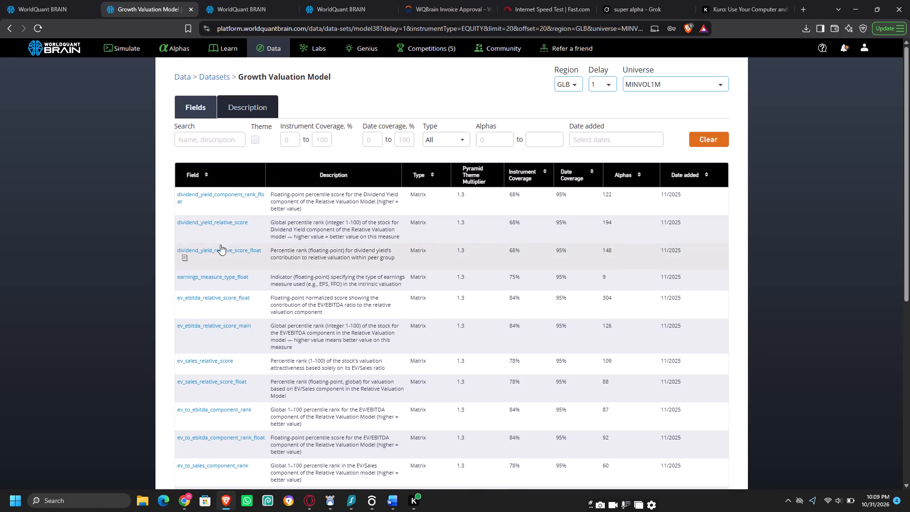
pyautogui.click(191, 204)
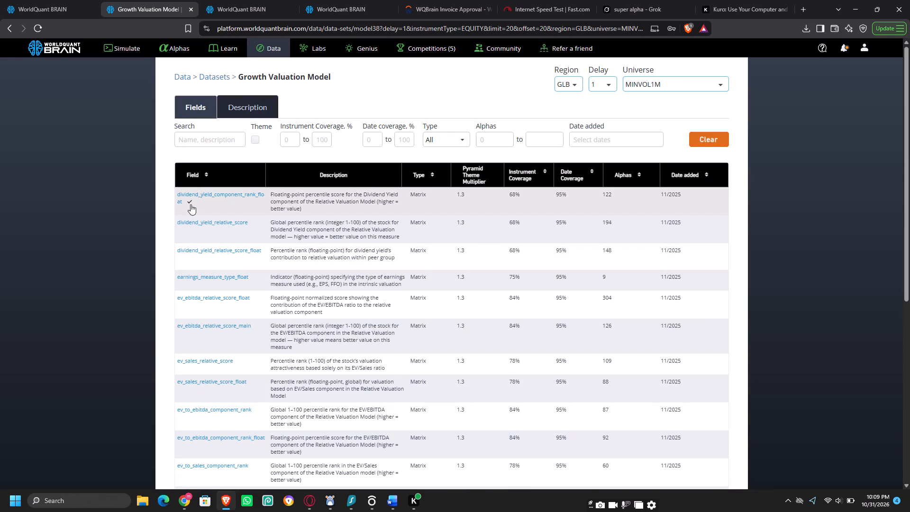
pyautogui.click(64, 2)
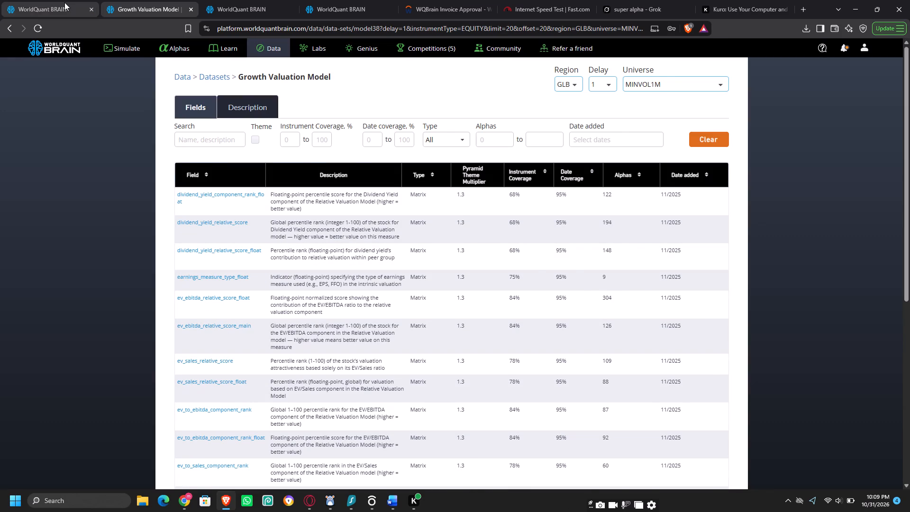
pyautogui.doubleClick(235, 115)
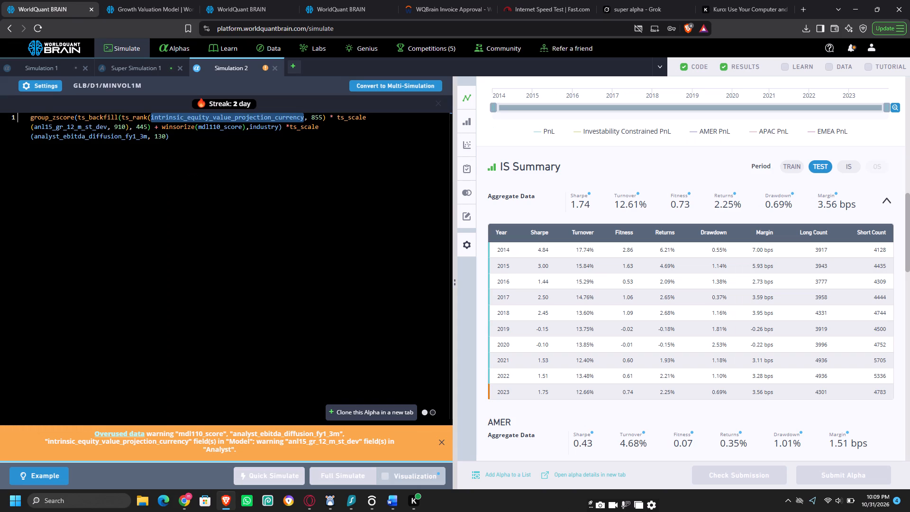
pyautogui.hotkey('ctrl', 'v')
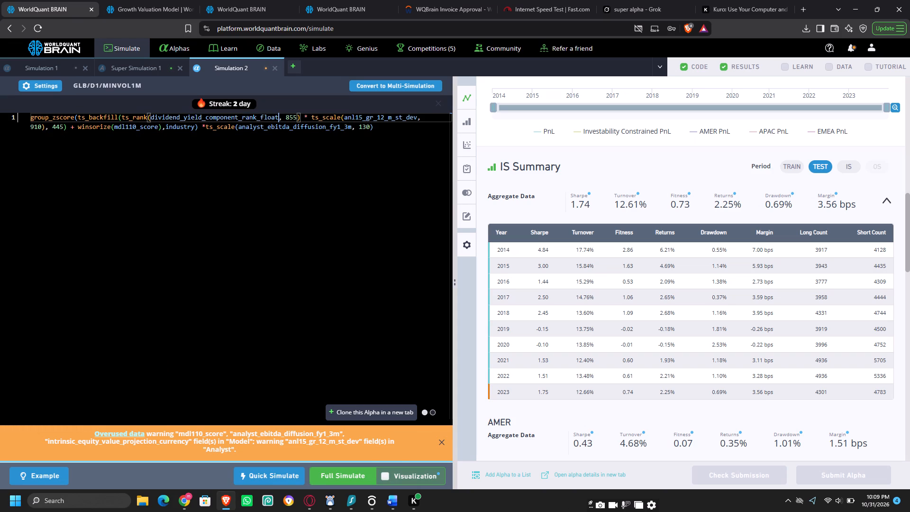
# Run a full simulation of the alpha with the dividend_yield_component_rank_float field.
pyautogui.click(343, 475)
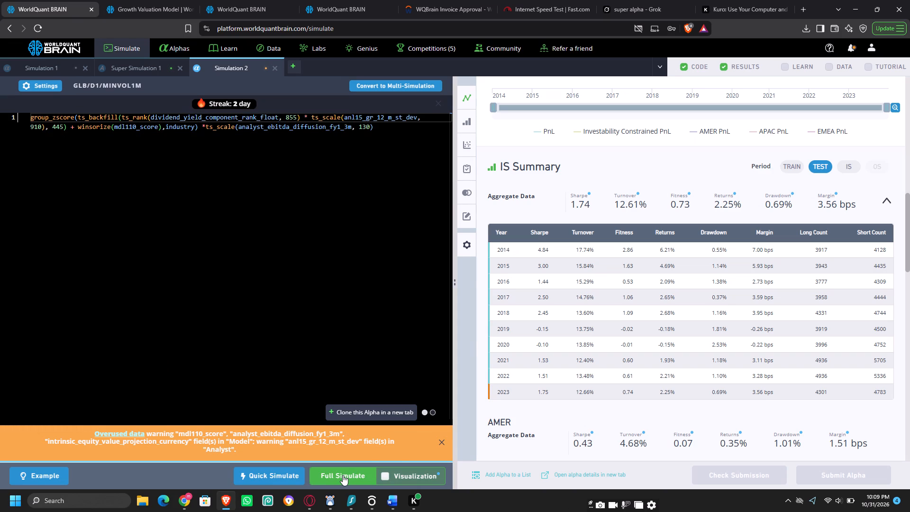
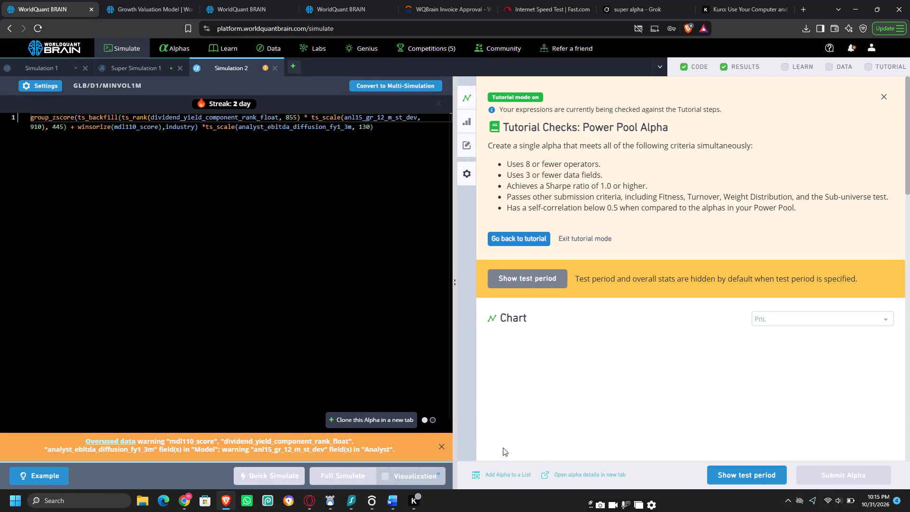
# Show the alpha's test period and review its PnL chart, yearly IS summary and regional aggregate data.
pyautogui.scroll(-3, 521, 392)
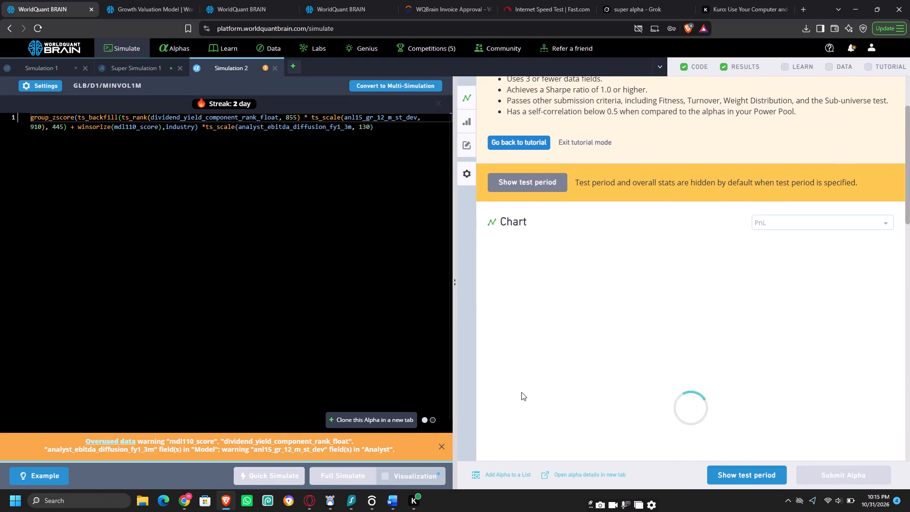
pyautogui.click(718, 476)
pyautogui.scroll(-5, 714, 347)
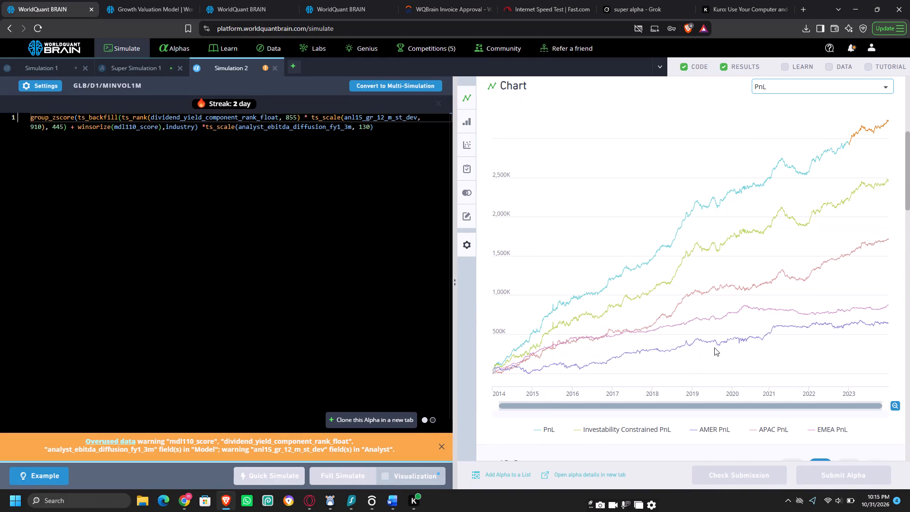
pyautogui.scroll(-5, 714, 347)
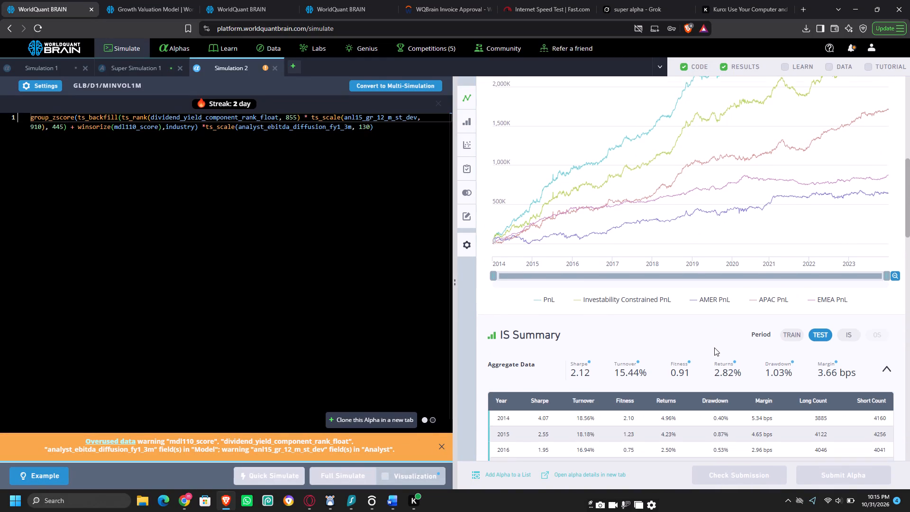
pyautogui.scroll(-7, 714, 347)
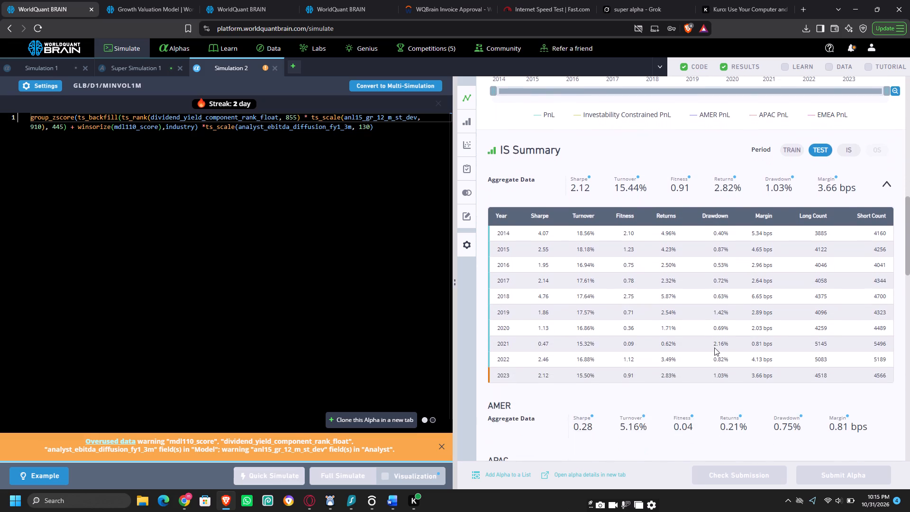
pyautogui.scroll(-5, 714, 347)
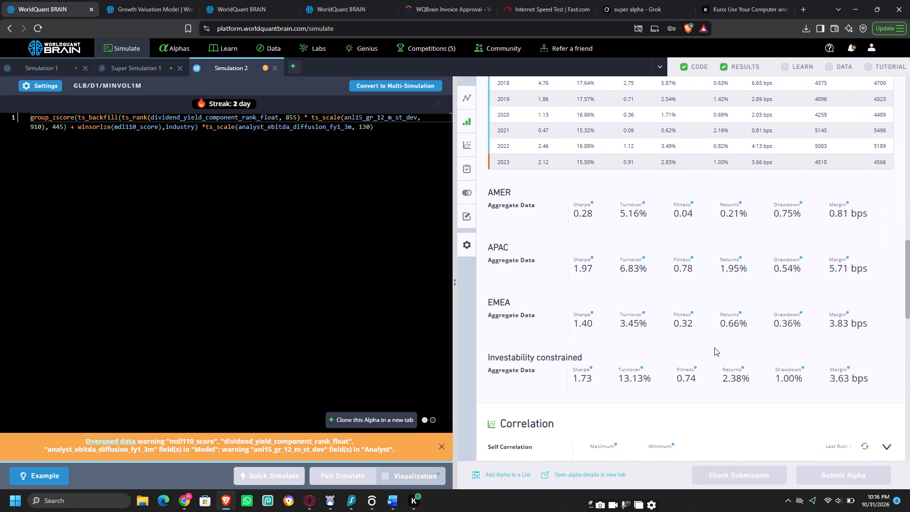
# Run the Prod Correlation check for the alpha with the dividend_yield_component_rank_float field.
pyautogui.scroll(-7, 714, 347)
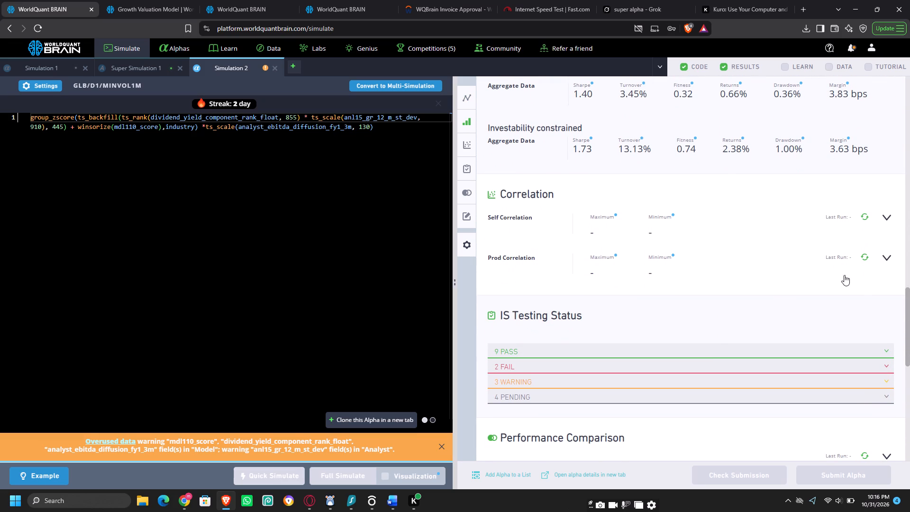
pyautogui.click(868, 257)
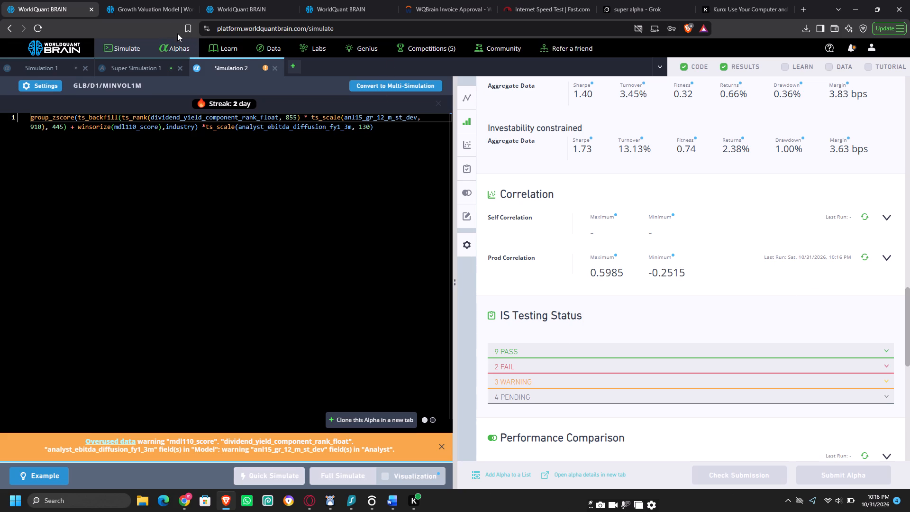
# Copy the field name global_relative_valuation_rank_main from the Growth Valuation Model dataset and replace dividend_yield_component_rank_float with it in the alpha's code.
pyautogui.click(169, 10)
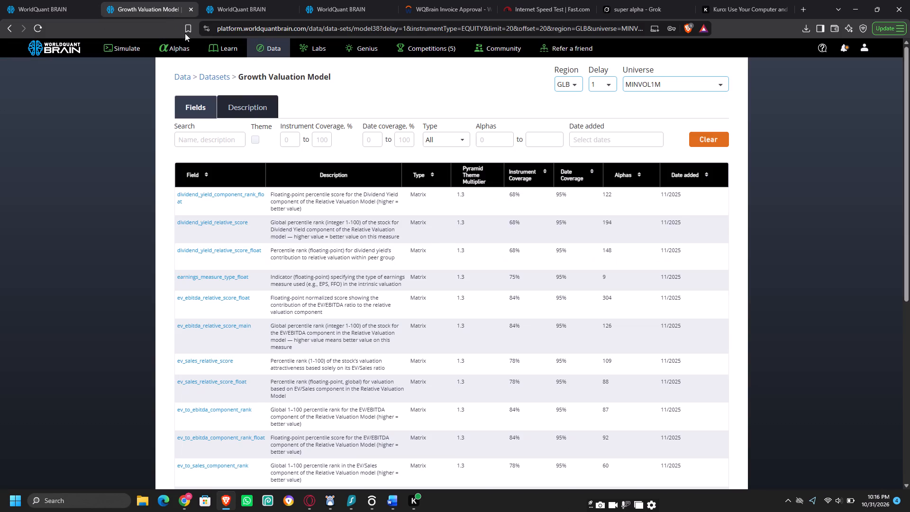
pyautogui.scroll(-12, 280, 289)
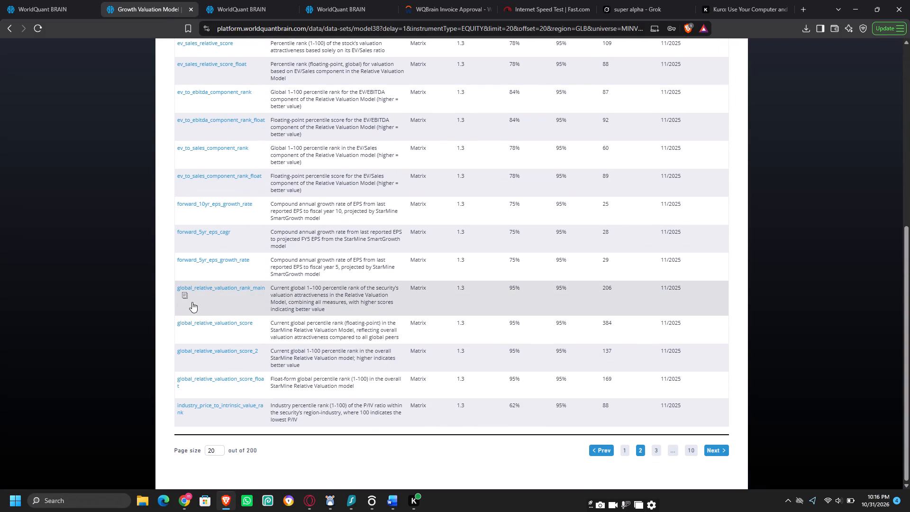
pyautogui.click(185, 297)
pyautogui.click(50, 2)
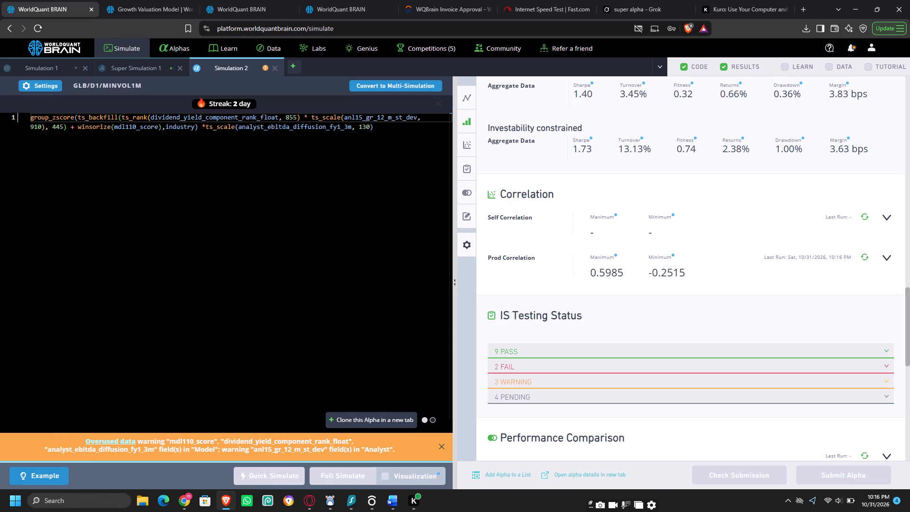
pyautogui.doubleClick(229, 119)
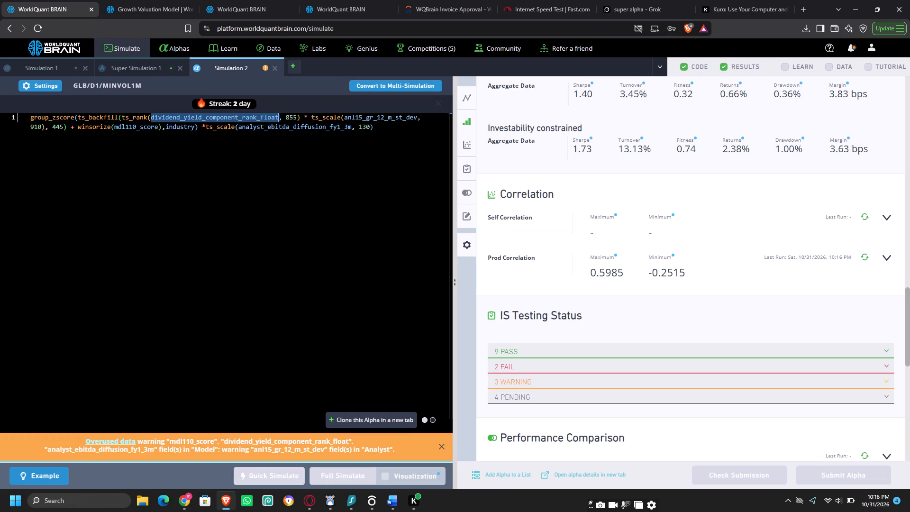
pyautogui.hotkey('ctrl', 'v')
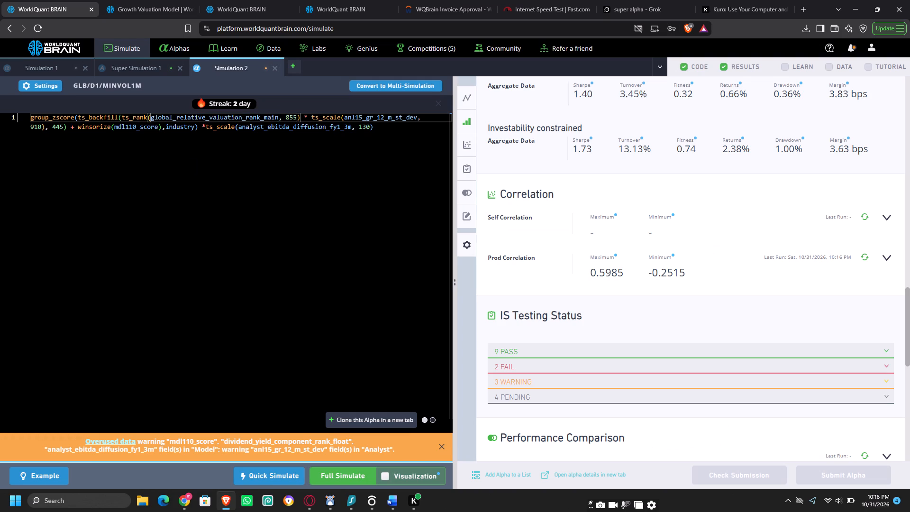
# Run a full simulation of the alpha with the global_relative_valuation_rank_main field.
pyautogui.click(349, 479)
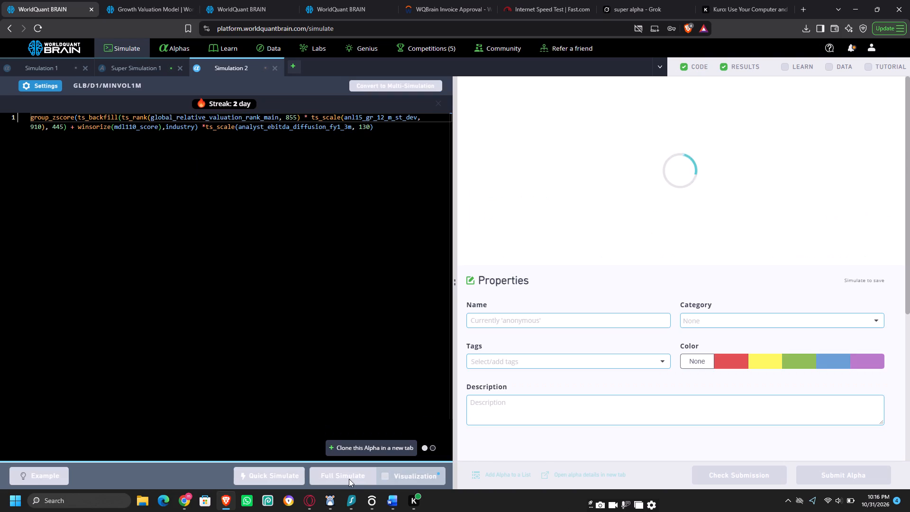
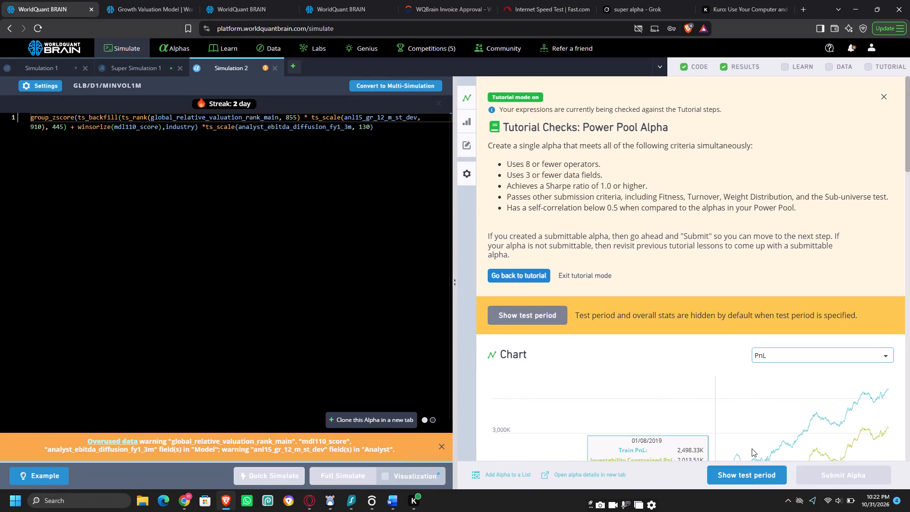
# Show the alpha's test period and review its PnL chart, yearly IS summary and regional aggregate data.
pyautogui.click(760, 471)
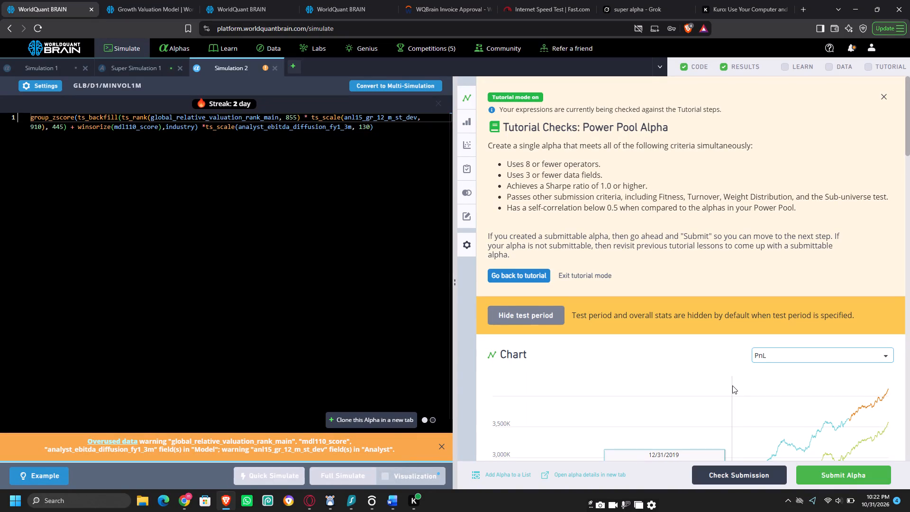
pyautogui.scroll(-13, 732, 385)
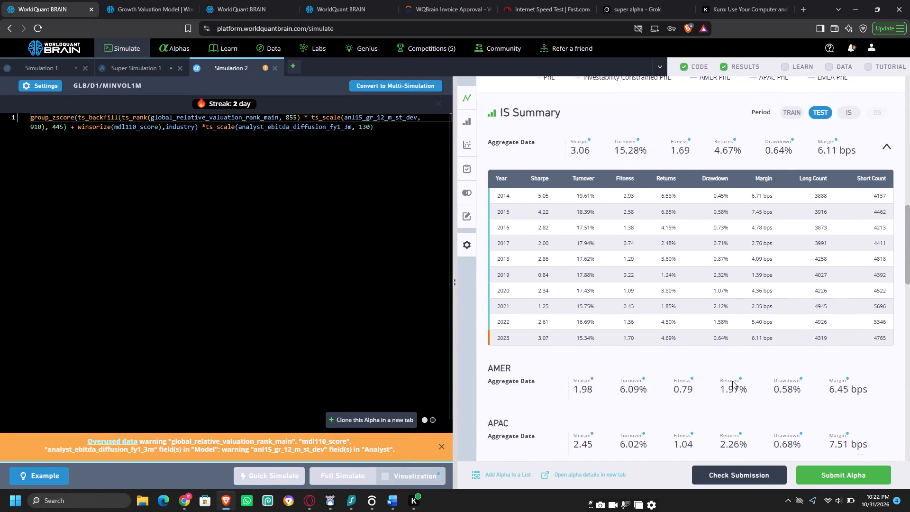
pyautogui.scroll(-12, 732, 381)
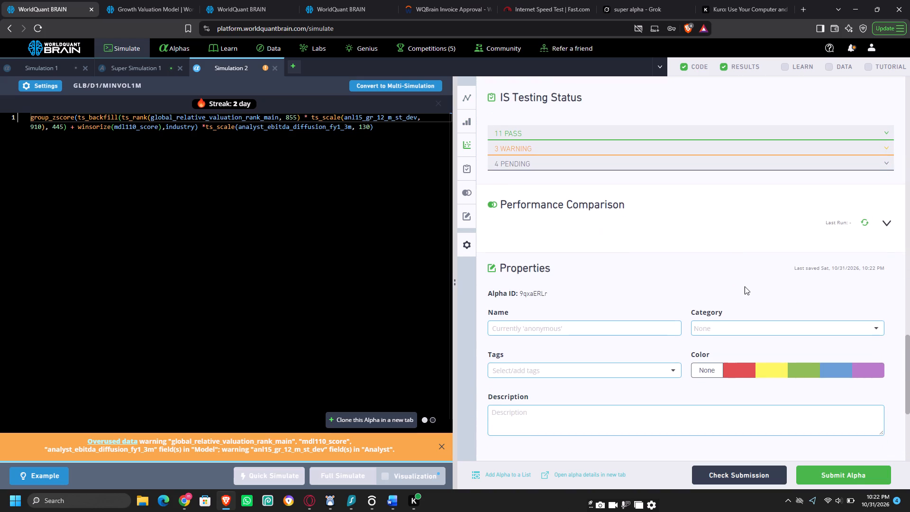
# Run the Prod Correlation check for the alpha with the global_relative_valuation_rank_main field.
pyautogui.scroll(3, 745, 286)
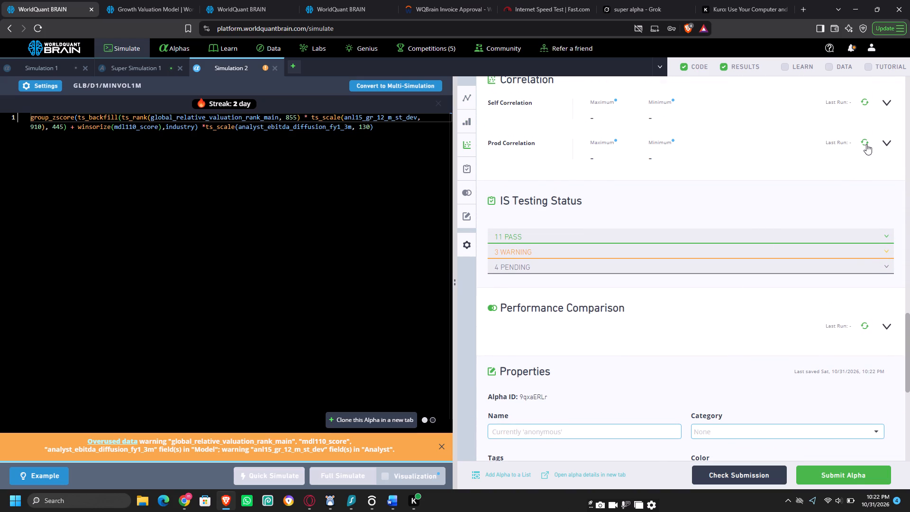
pyautogui.click(860, 144)
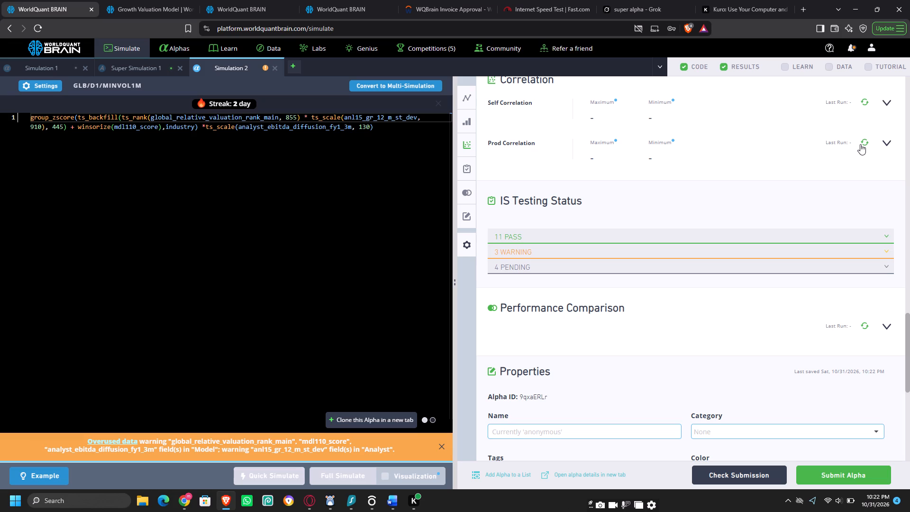
pyautogui.click(865, 144)
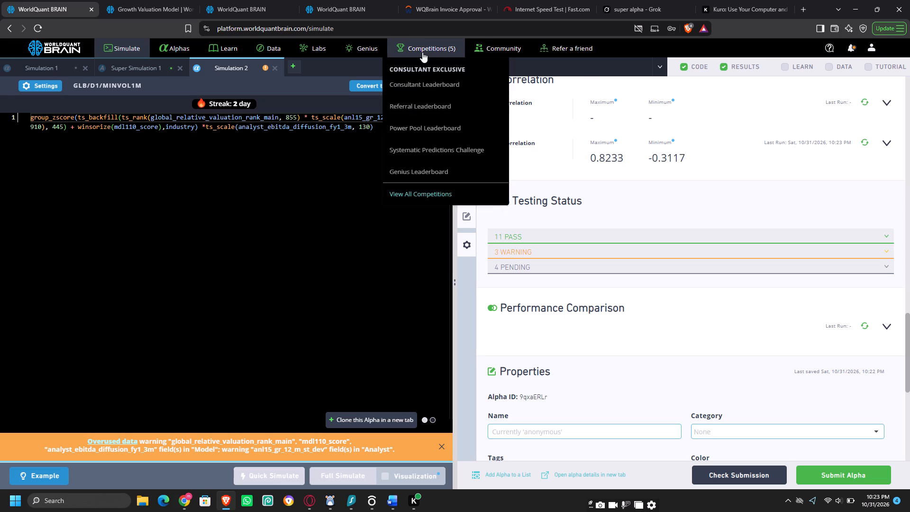
# Copy anl15_gr_12_m_st_dev from the alpha's code, search the platform's data for it and open its Earnings forecasts dataset.
pyautogui.tripleClick(360, 119)
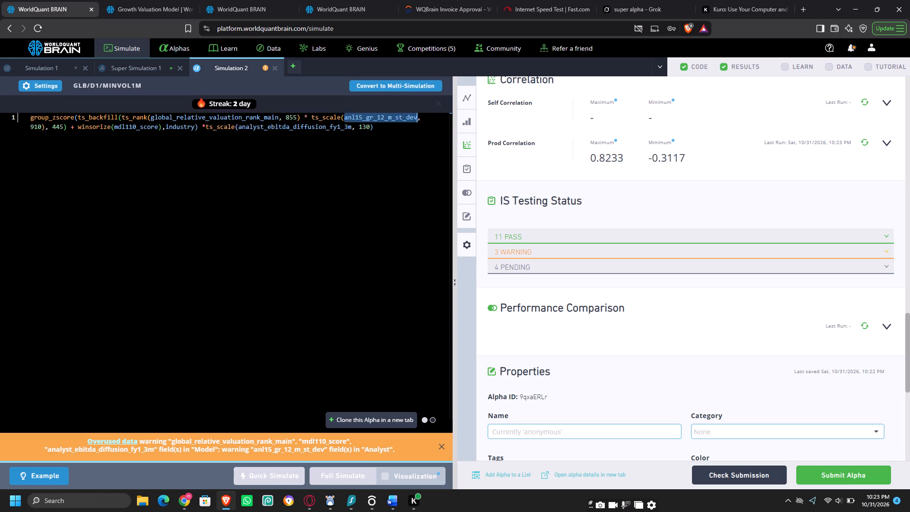
pyautogui.doubleClick(360, 119)
pyautogui.hotkey('ctrl', 'c')
pyautogui.click(128, 0)
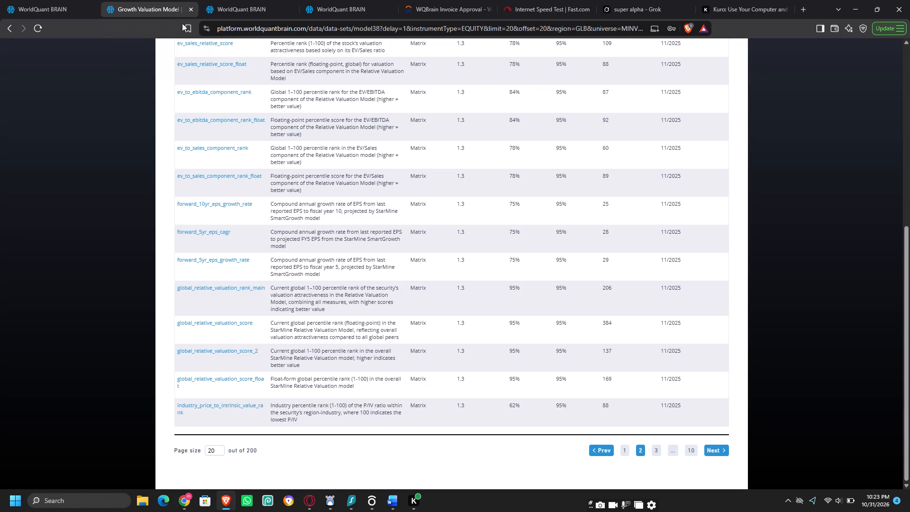
pyautogui.scroll(8, 207, 91)
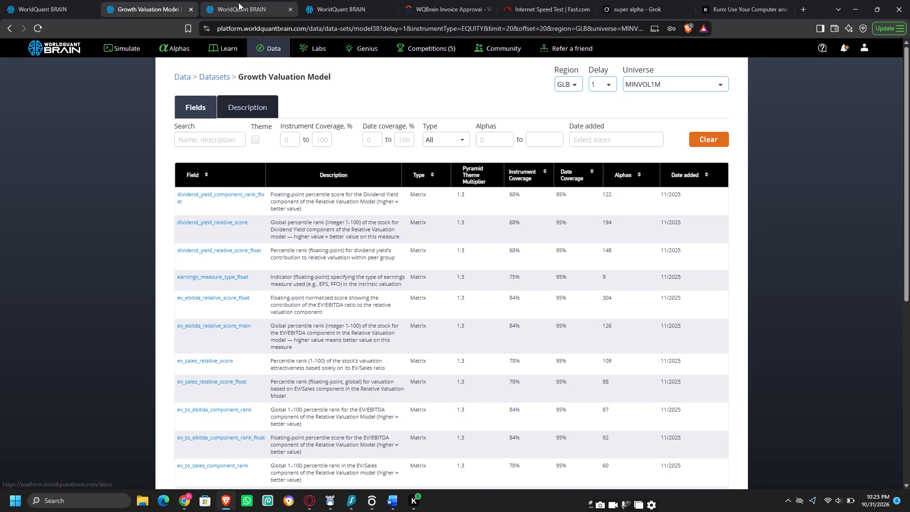
pyautogui.click(238, 1)
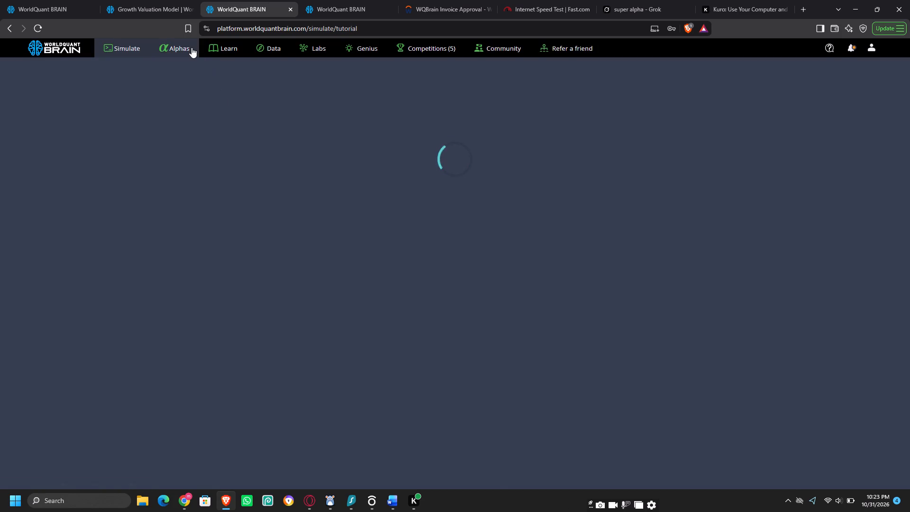
pyautogui.click(270, 53)
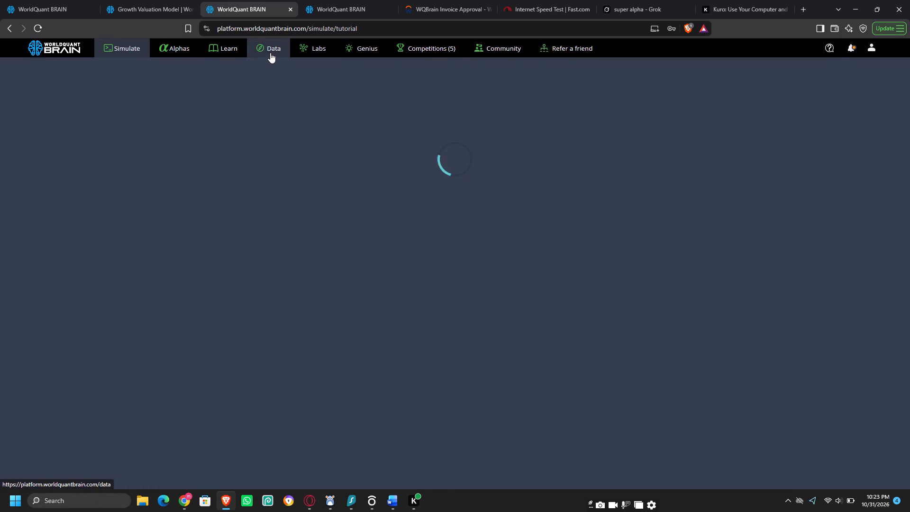
pyautogui.click(270, 53)
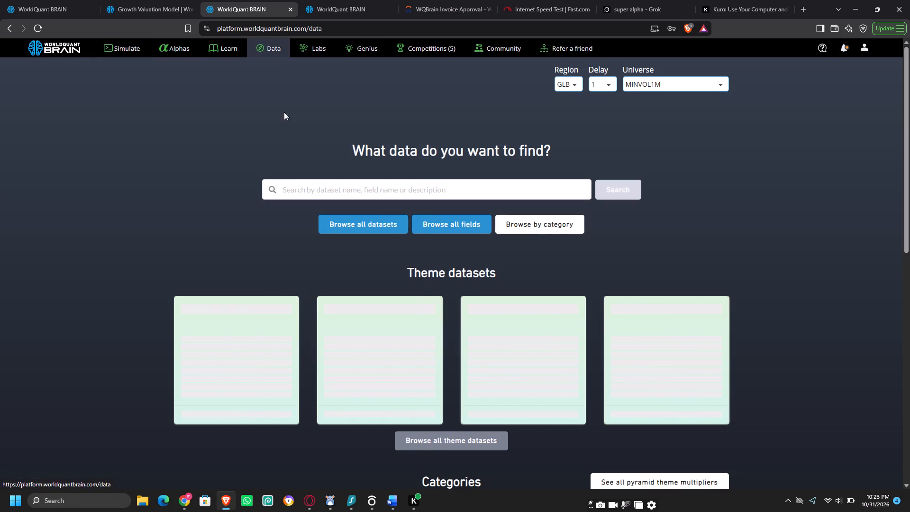
pyautogui.click(297, 184)
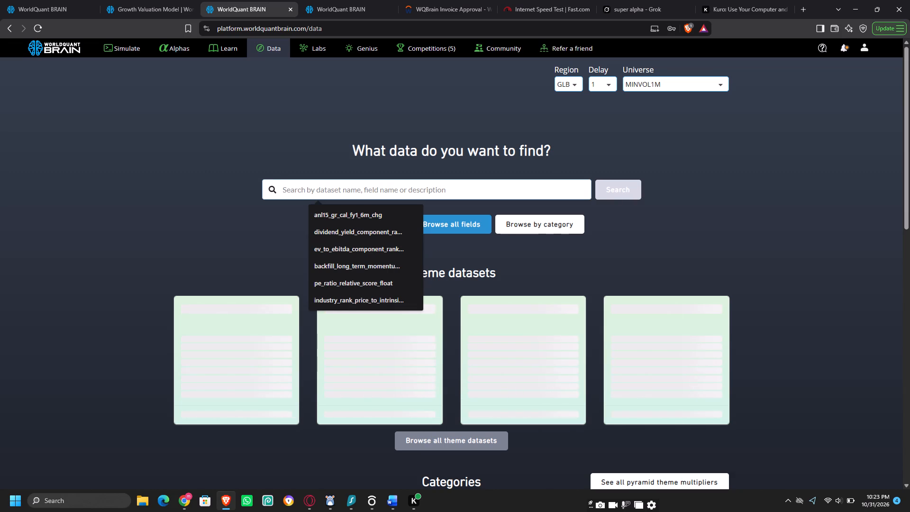
pyautogui.hotkey('ctrl', 'v')
pyautogui.press('Return')
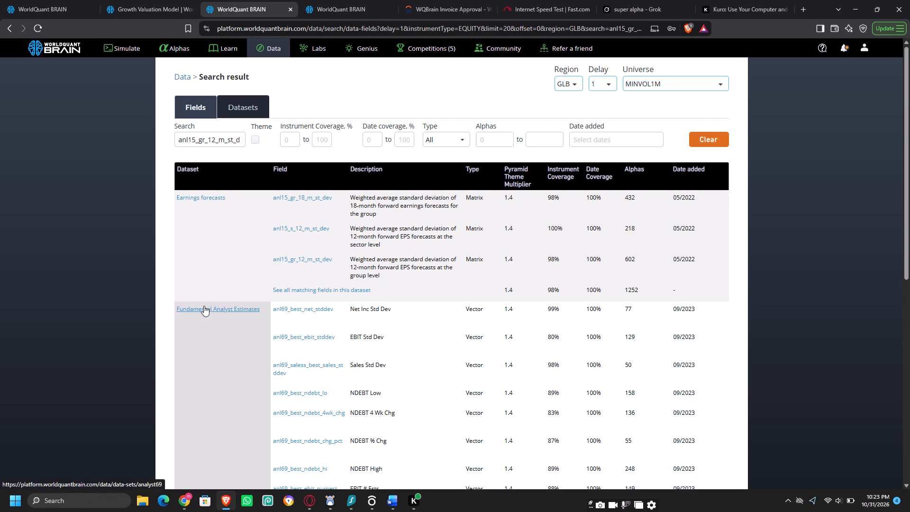
pyautogui.click(184, 195)
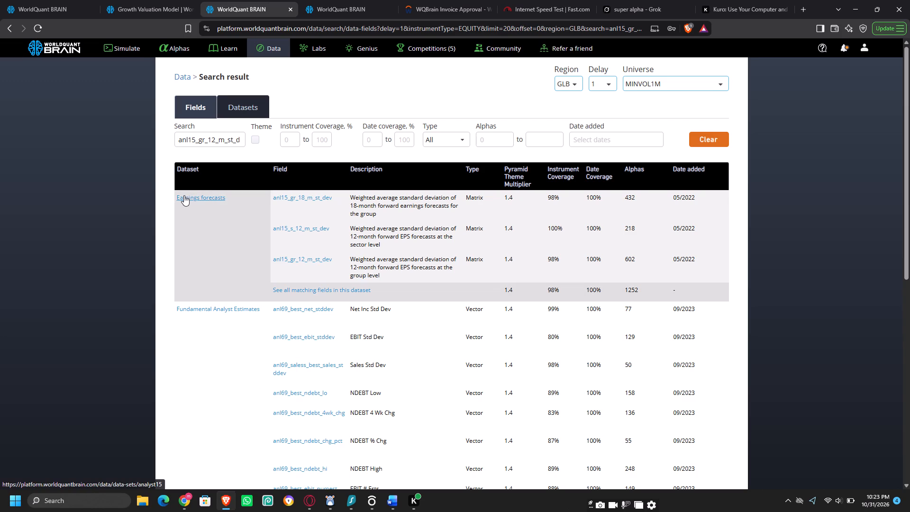
# Copy the field name anl15_gr_cal_fy1_1m_chg from the Earnings forecasts dataset and replace anl15_gr_12_m_st_dev with it in the alpha's code.
pyautogui.scroll(-5, 251, 280)
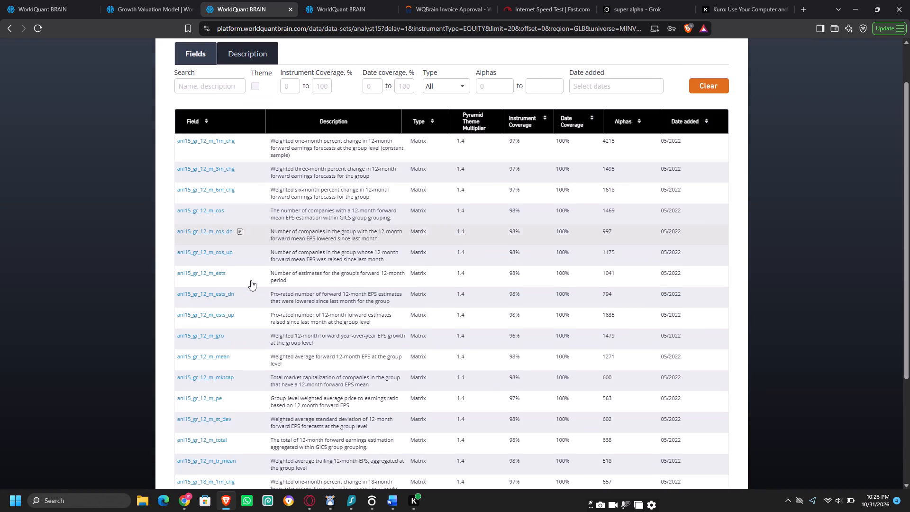
pyautogui.scroll(-9, 251, 280)
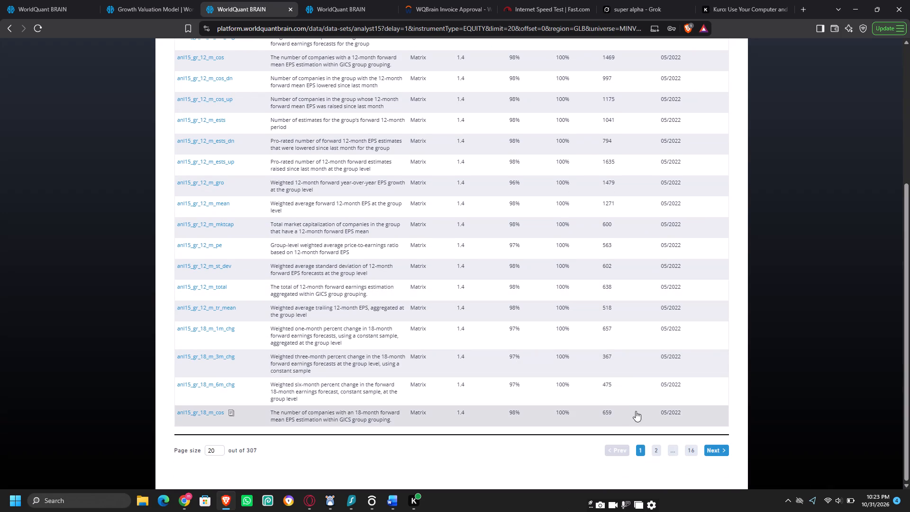
pyautogui.click(655, 452)
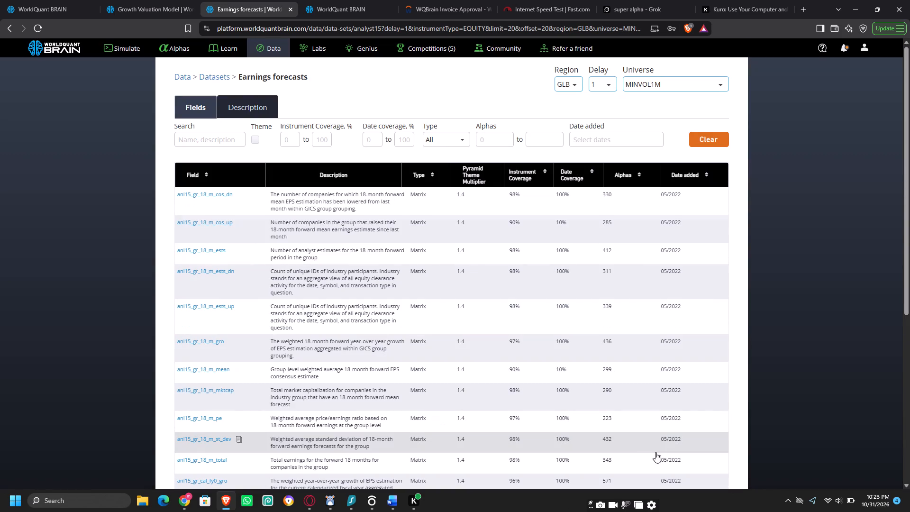
pyautogui.scroll(-5, 355, 374)
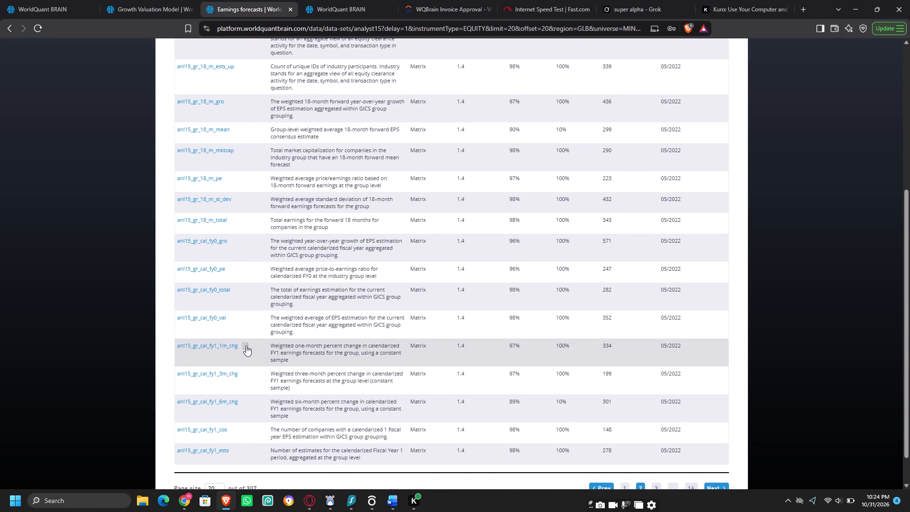
pyautogui.click(246, 346)
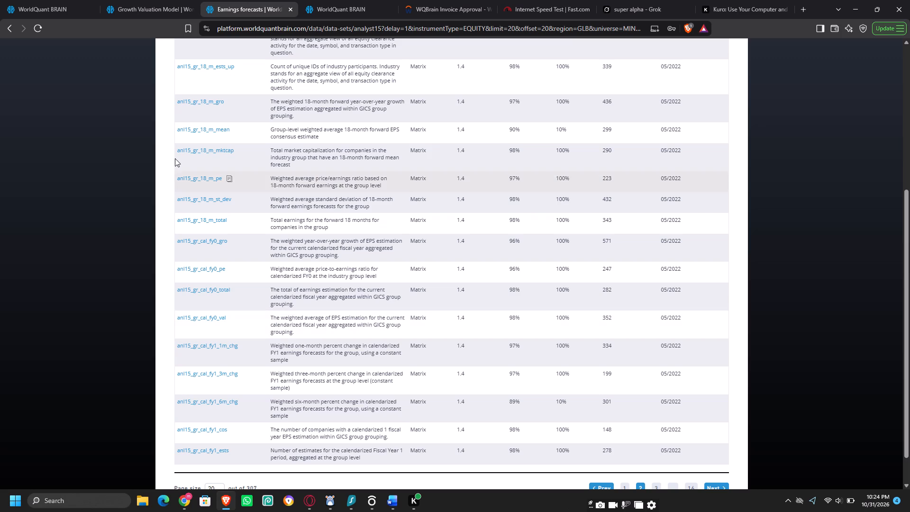
pyautogui.click(37, 0)
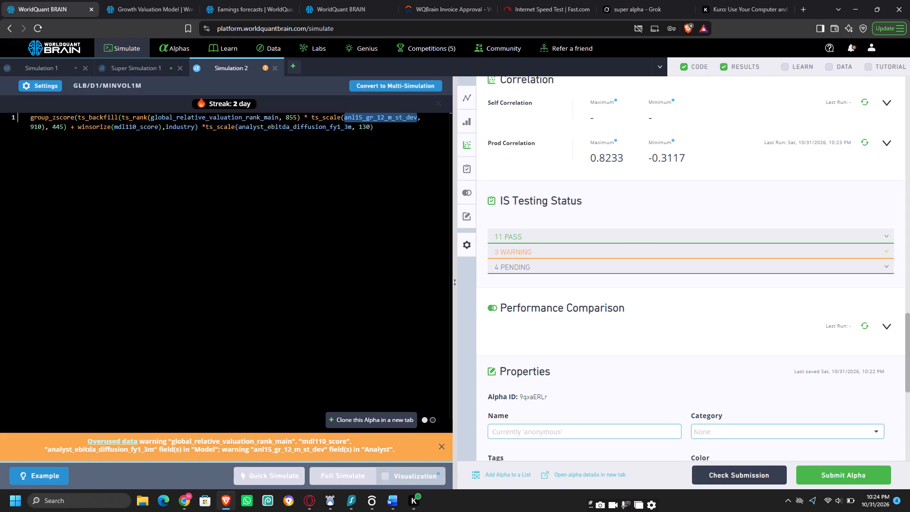
pyautogui.press('v')
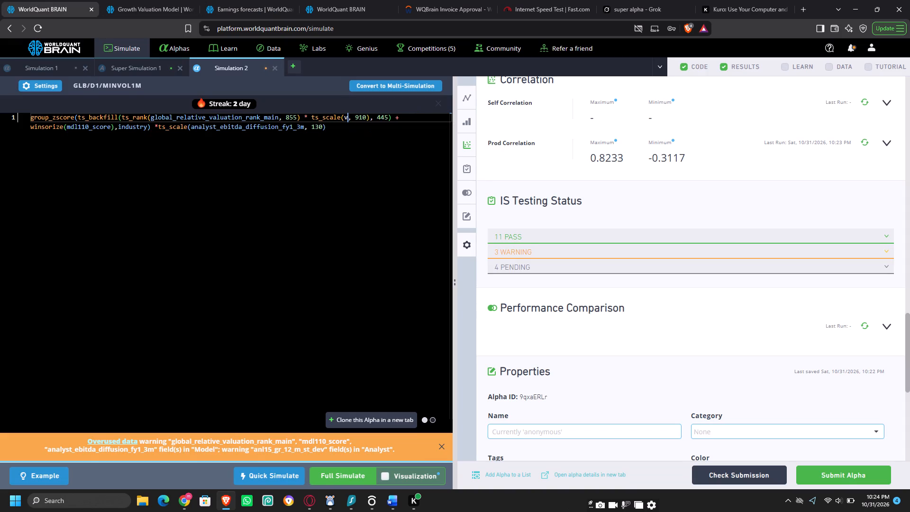
pyautogui.press('BackSpace')
pyautogui.hotkey('ctrl', 'v')
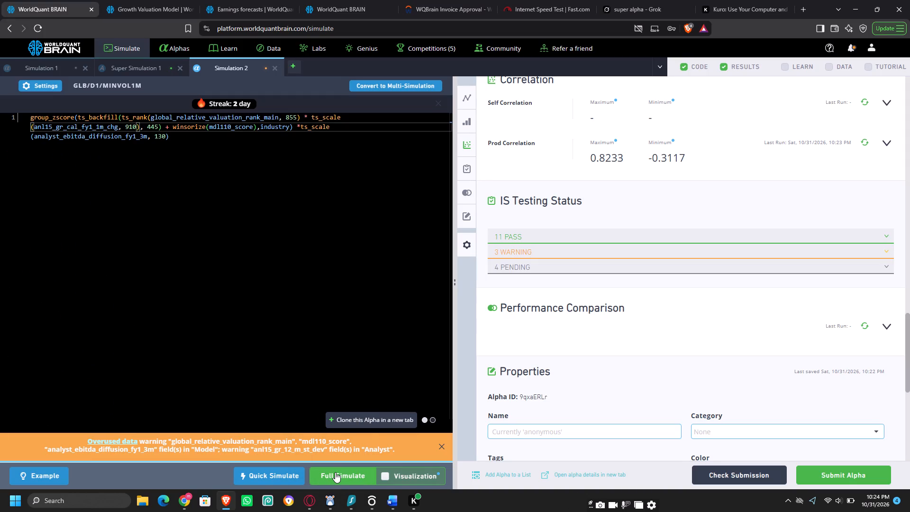
# Run a full simulation of the alpha with the anl15_gr_cal_fy1_1m_chg field.
pyautogui.click(335, 472)
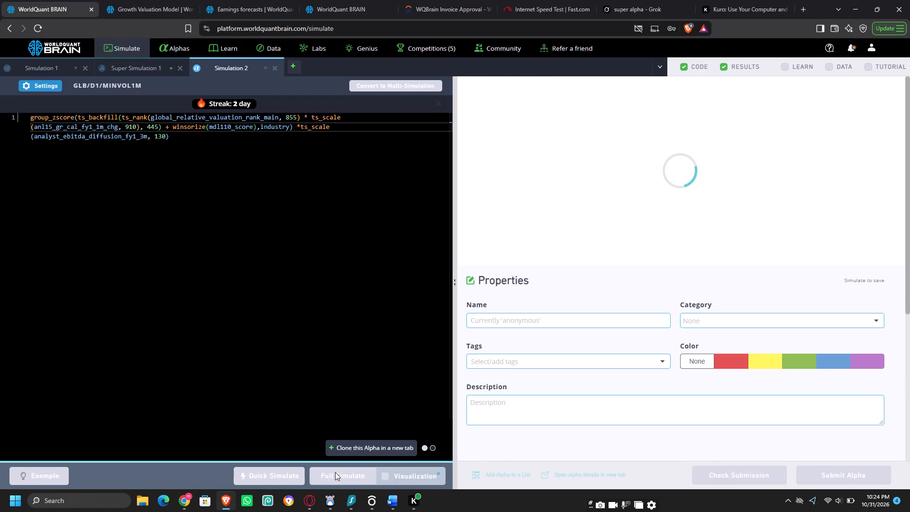
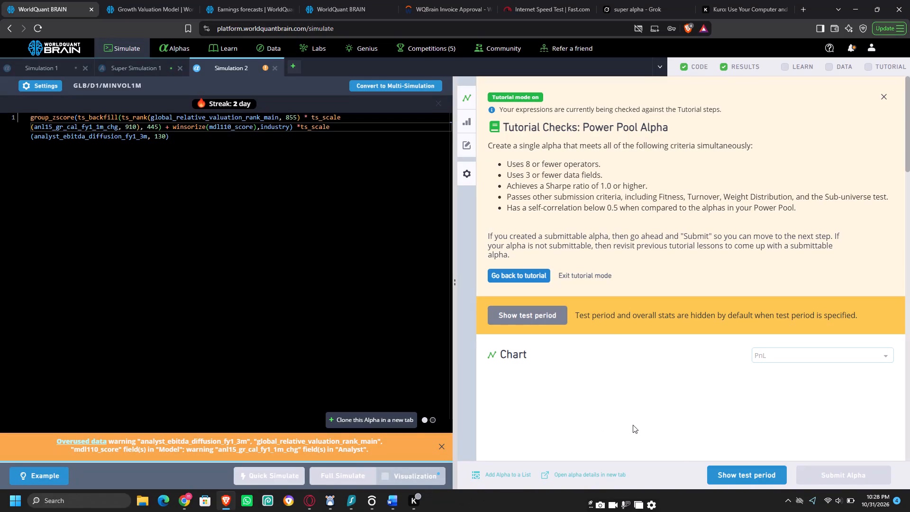
# Reveal the alpha's test period results and run the Prod Correlation check for the version with the anl15_gr_cal_fy1_1m_chg field.
pyautogui.click(750, 478)
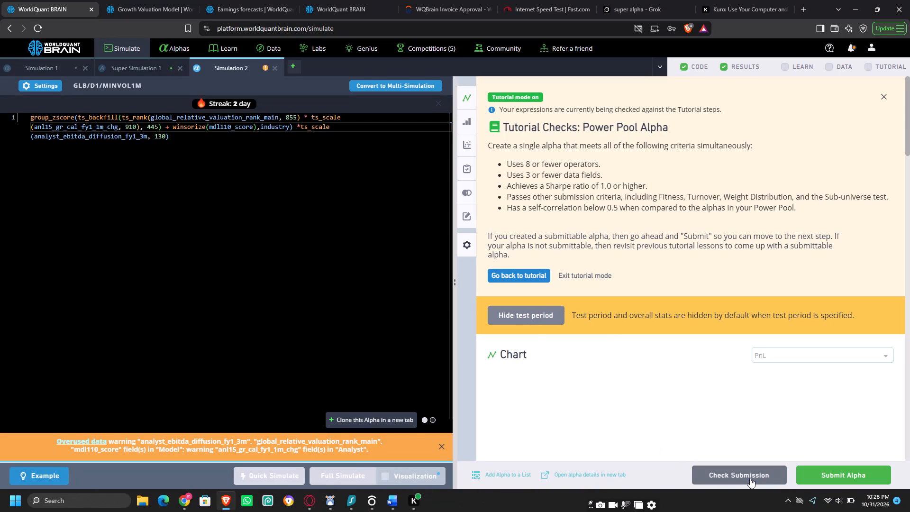
pyautogui.scroll(-6, 746, 345)
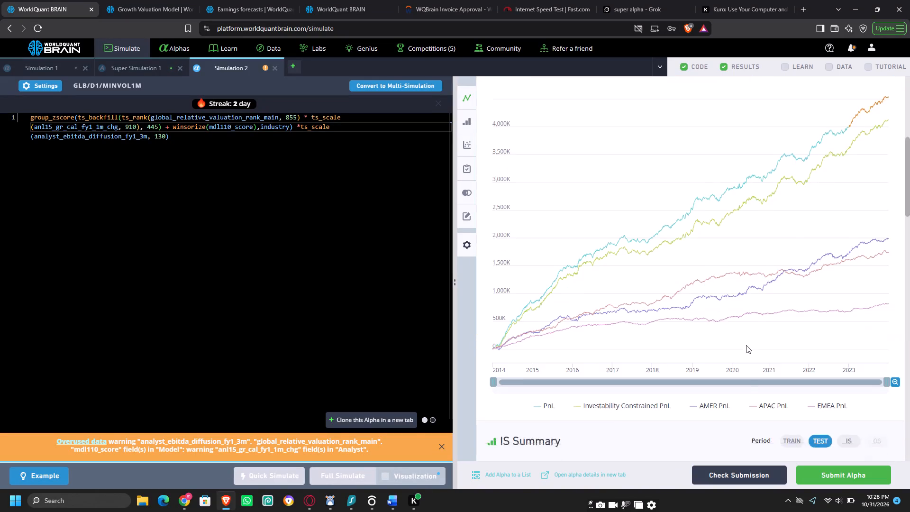
pyautogui.scroll(-13, 746, 345)
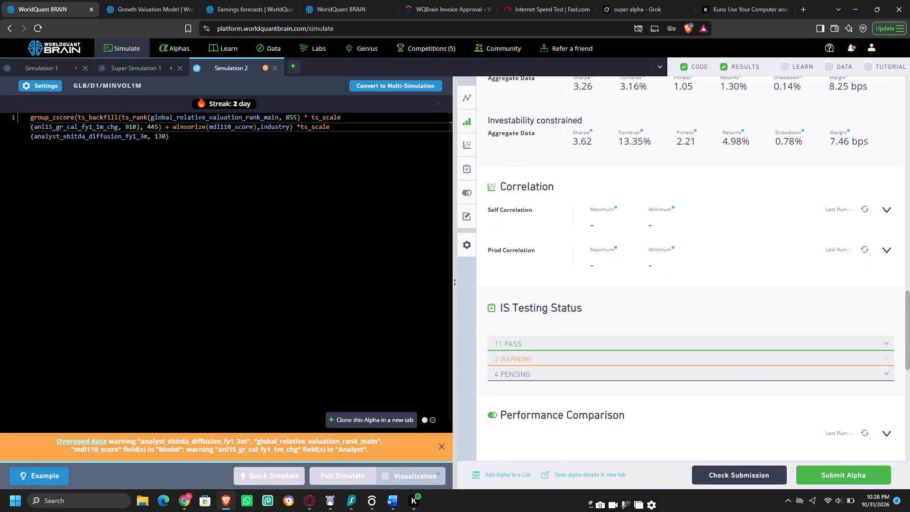
pyautogui.scroll(-3, 746, 345)
pyautogui.click(861, 175)
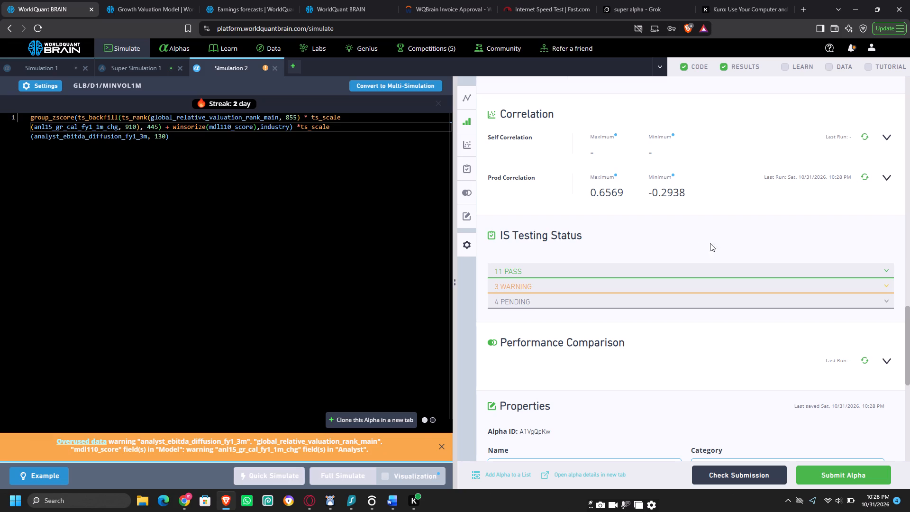
# Submit the regular alpha that uses the anl15_gr_cal_fy1_1m_chg field.
pyautogui.click(846, 474)
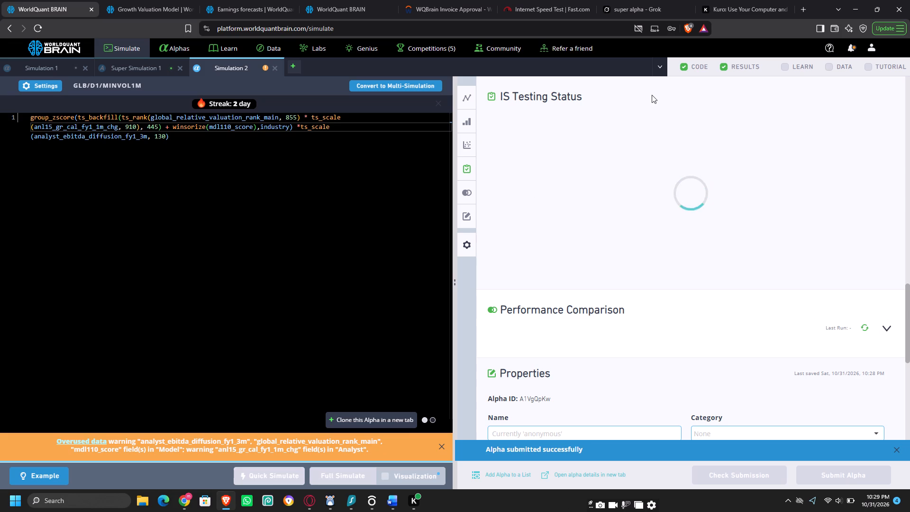
# Close the browser window together with all of its open tabs.
pyautogui.click(895, 13)
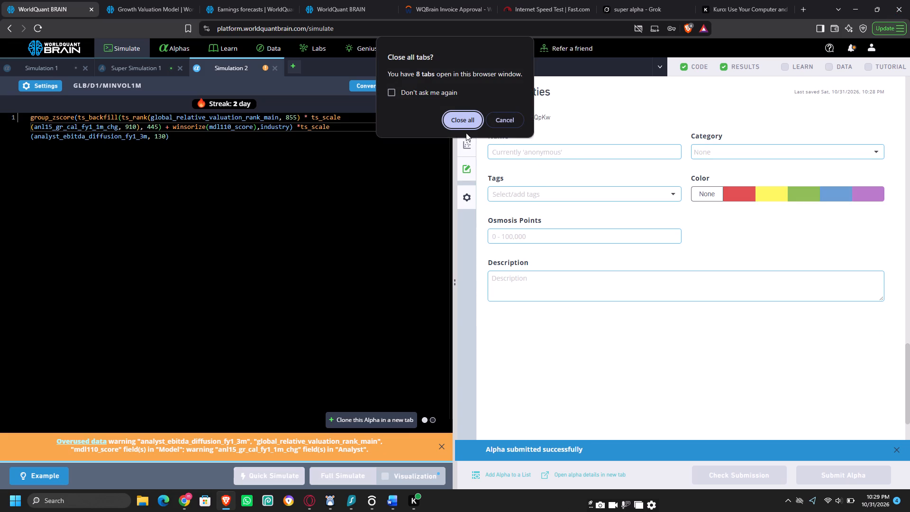
pyautogui.click(449, 122)
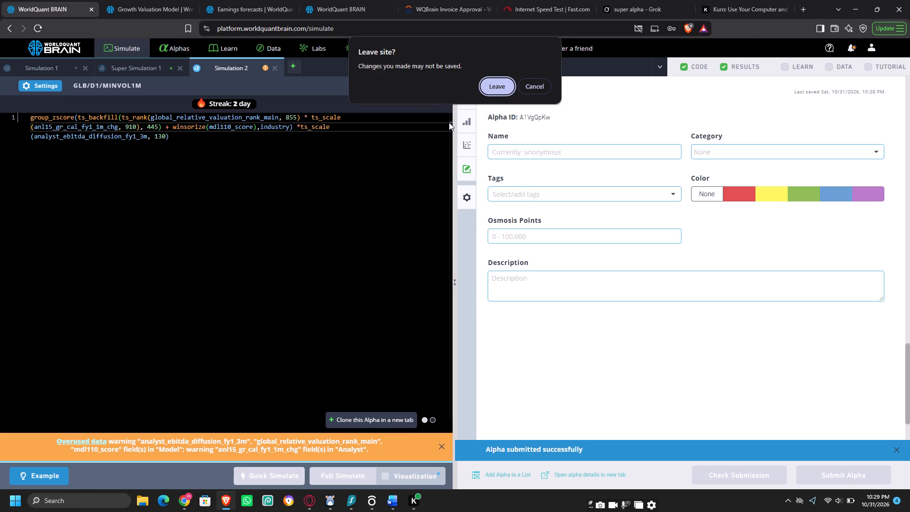